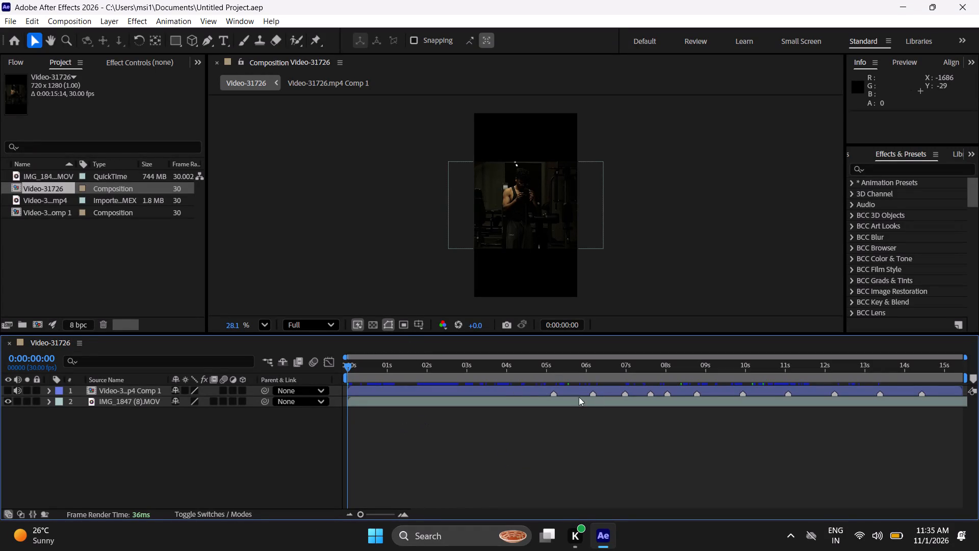
Adjust the system volume while previewing the Video-31726 composition's audio.
click(872, 535)
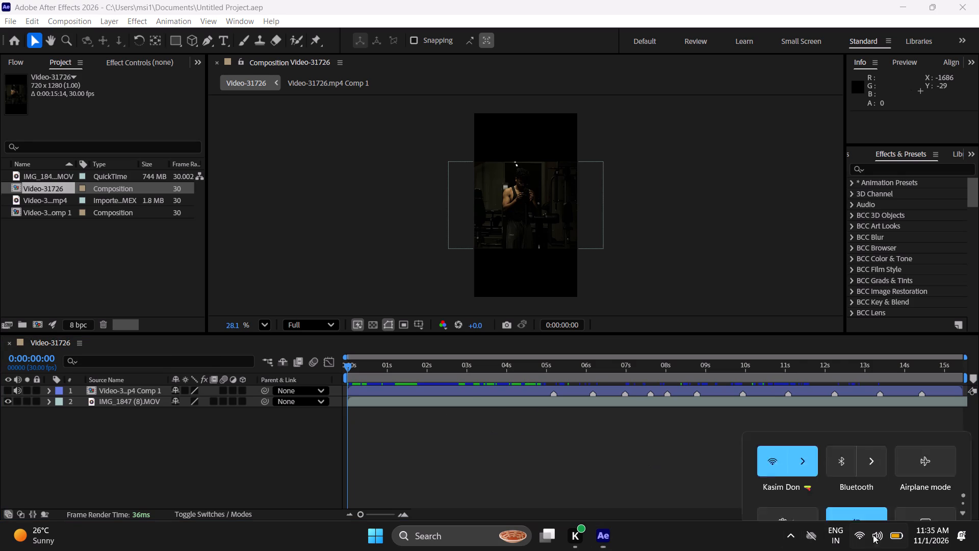
click(836, 426)
click(431, 468)
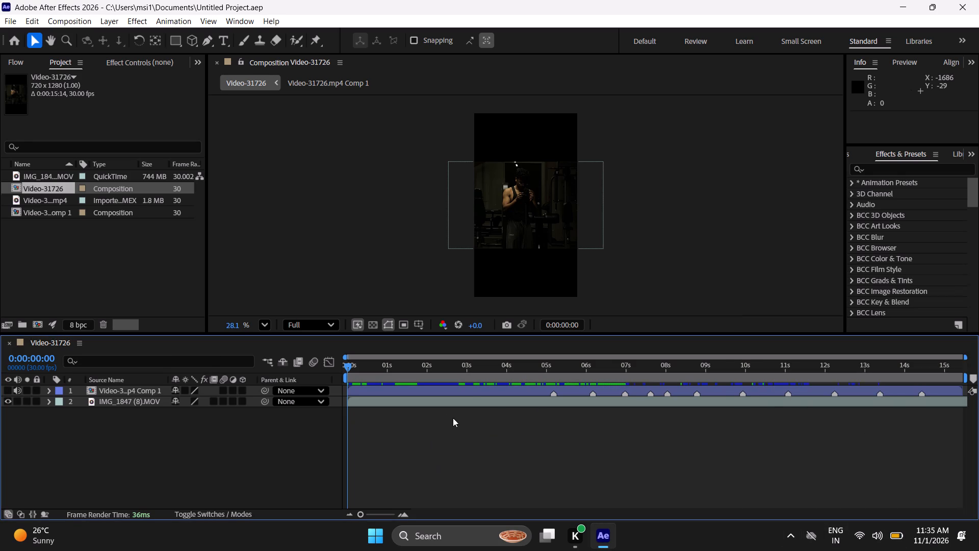
key(space)
key(space)
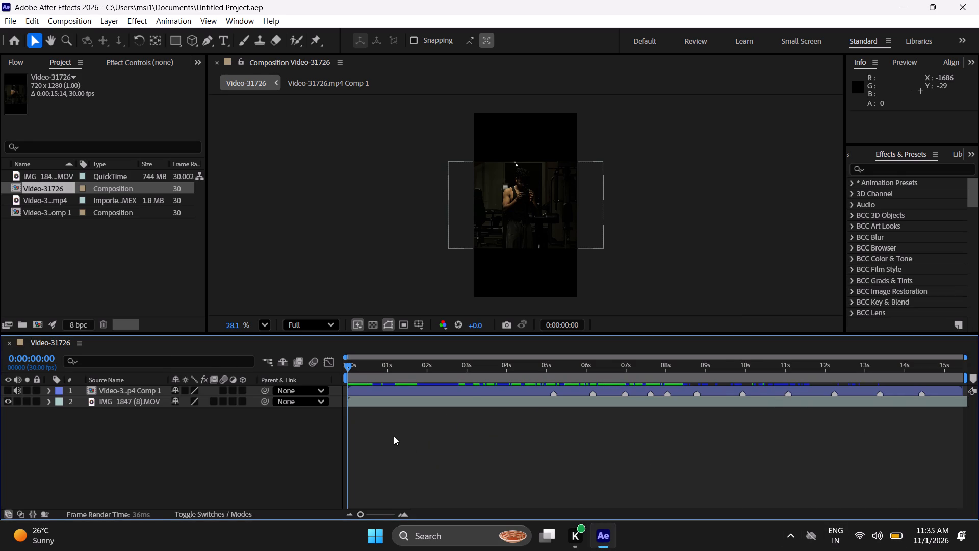
key(space)
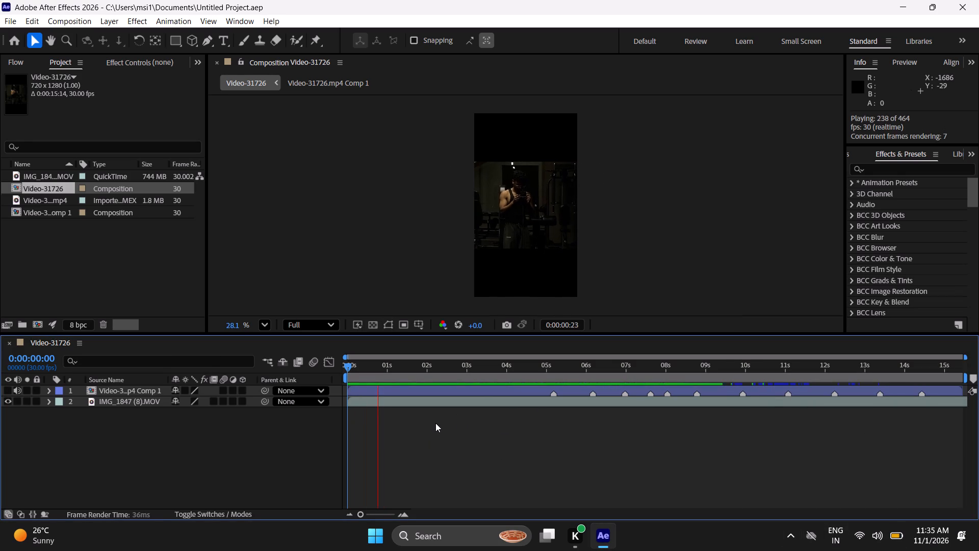
click(893, 535)
key(space)
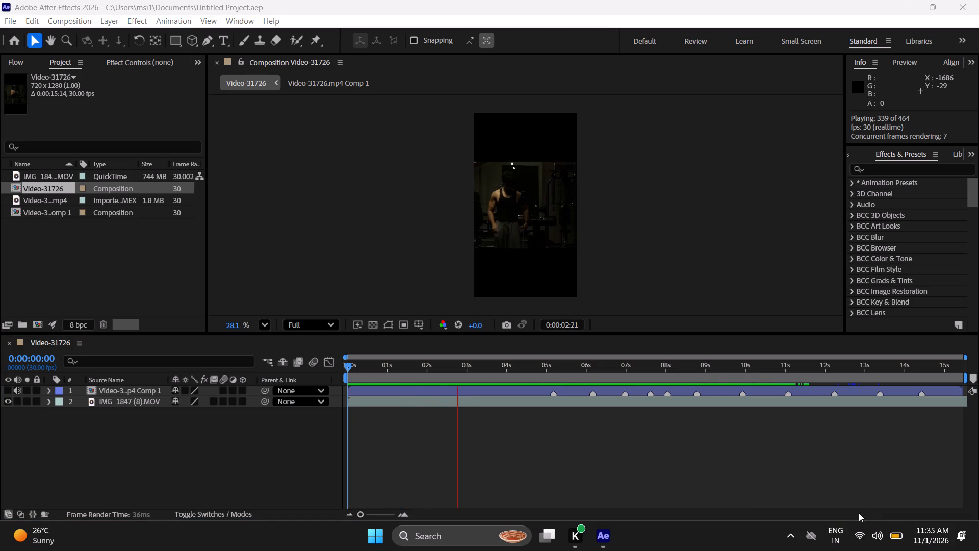
click(870, 539)
click(863, 460)
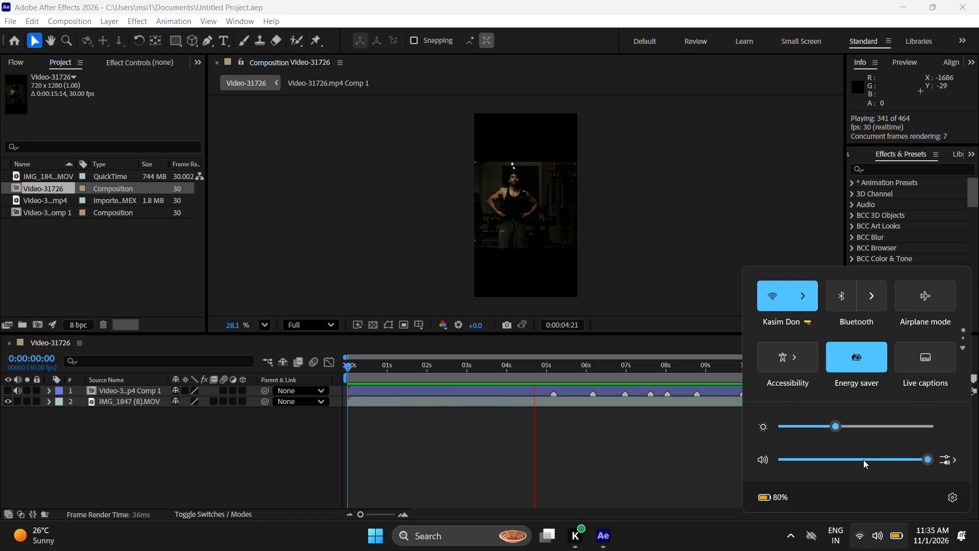
click(607, 458)
Replay the opening second of the Video-31726 composition from the start to listen for the first beat, checking the top layer's audio.
drag(433, 370, 317, 388)
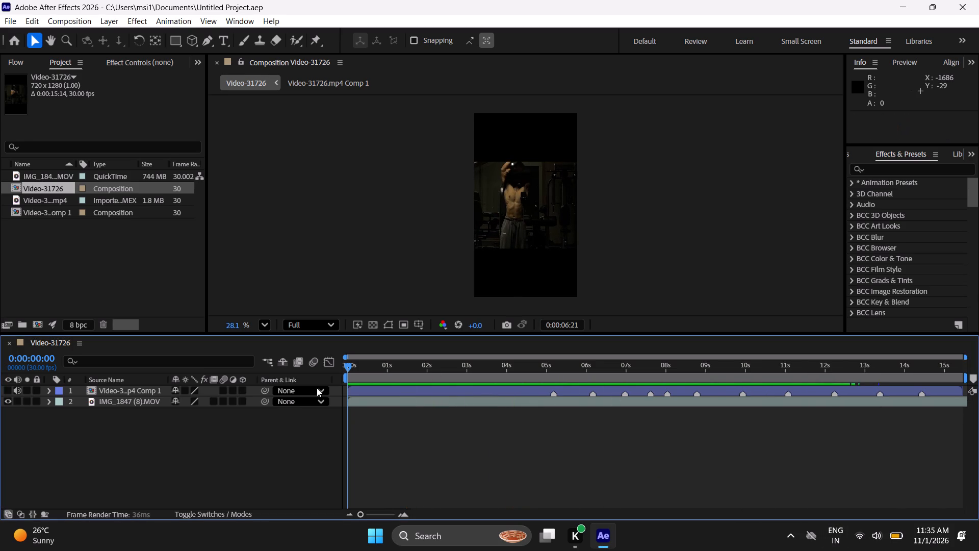
drag(317, 388, 293, 392)
key(space)
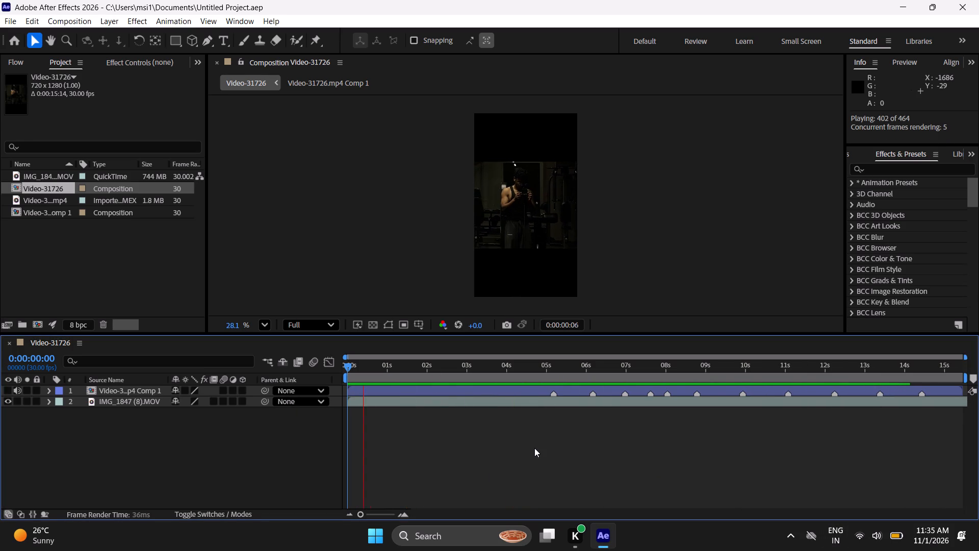
click(18, 389)
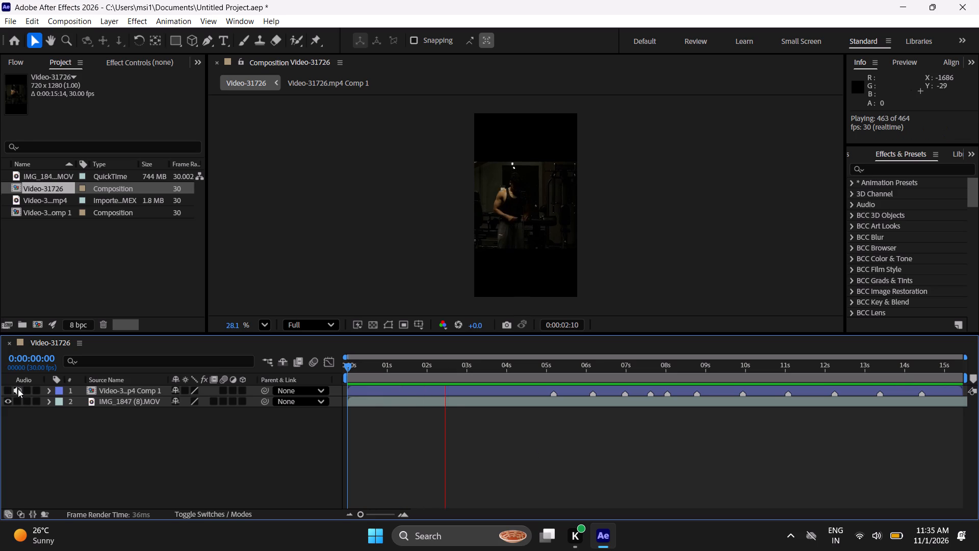
click(18, 389)
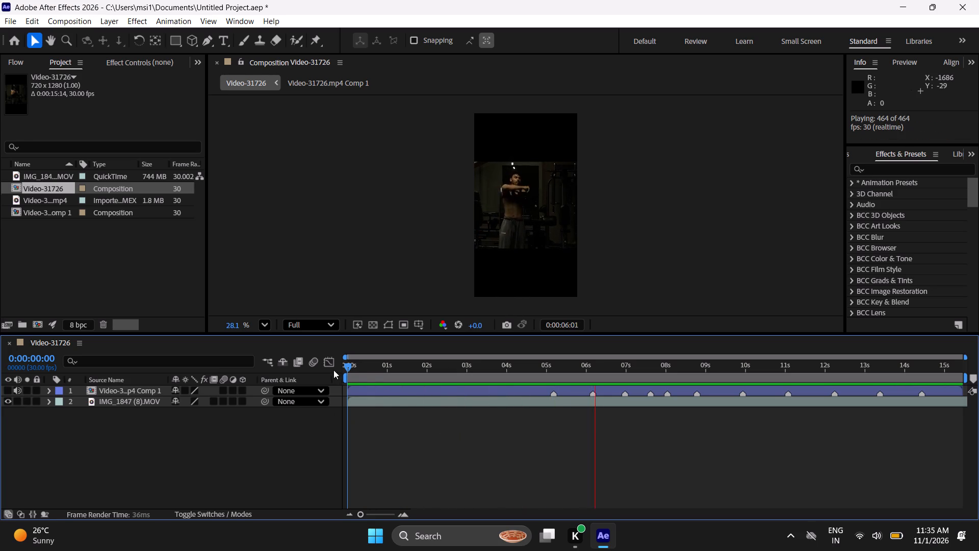
drag(344, 370, 278, 387)
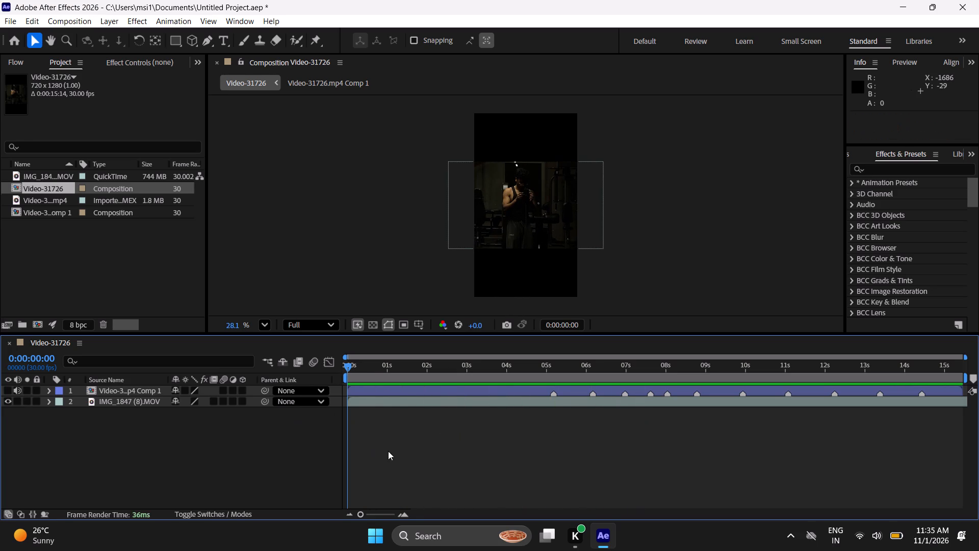
key(space)
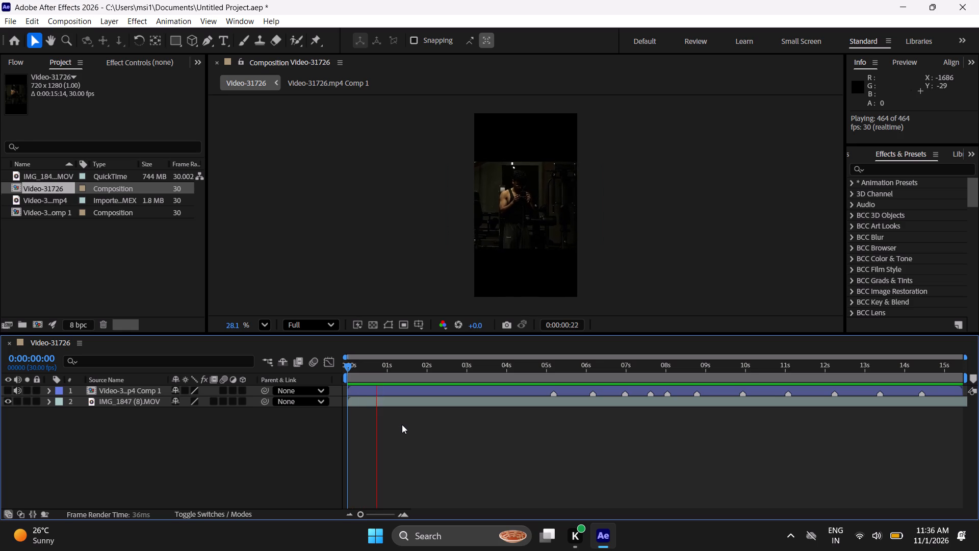
key(space)
drag(424, 374, 168, 410)
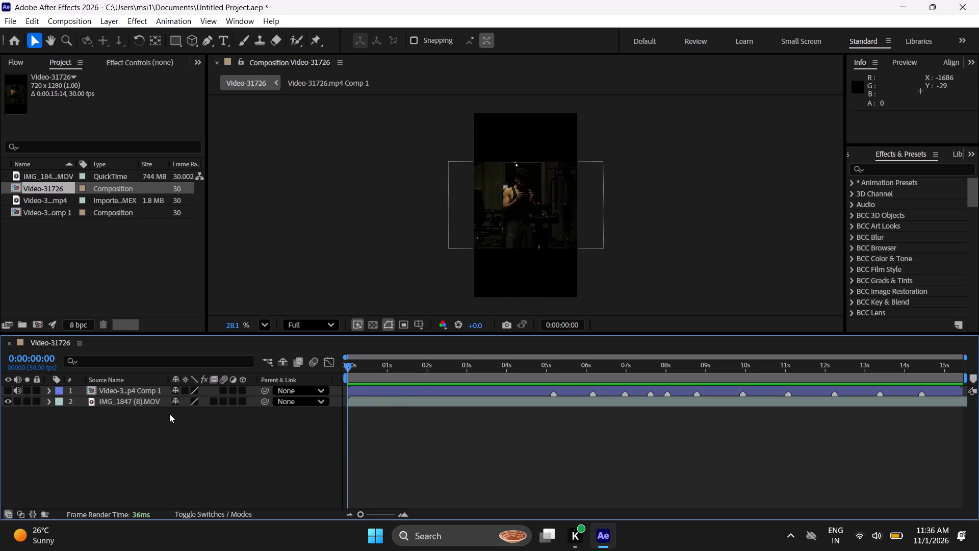
key(space)
key(space)
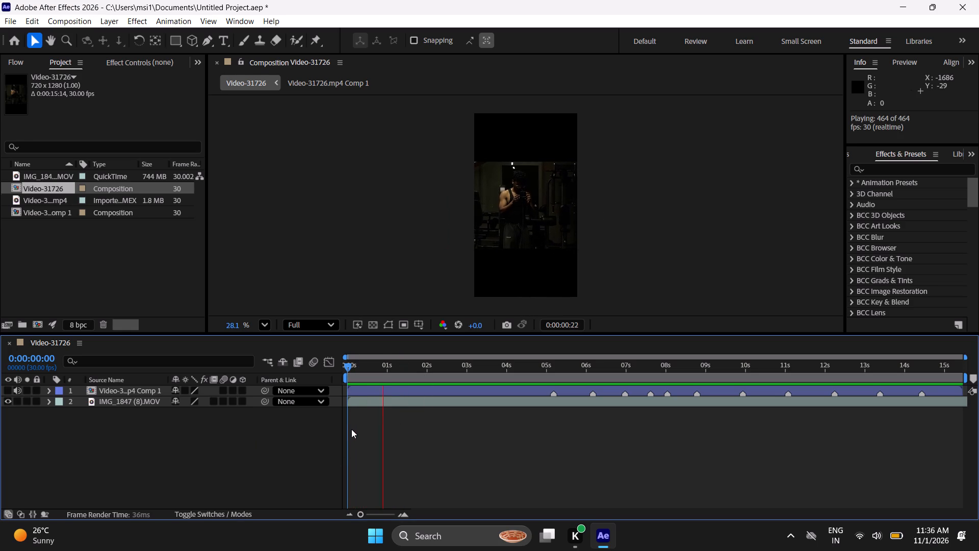
drag(378, 378, 211, 409)
key(space)
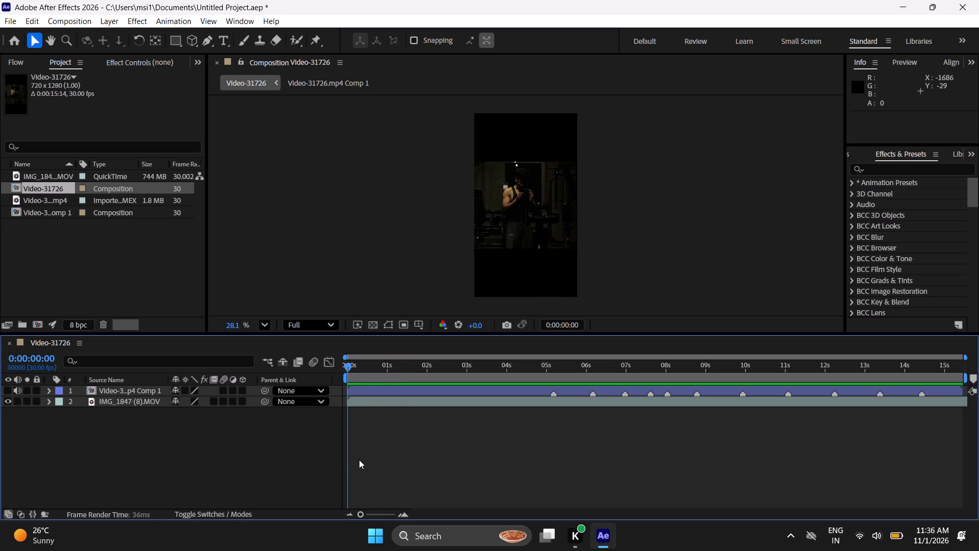
key(space)
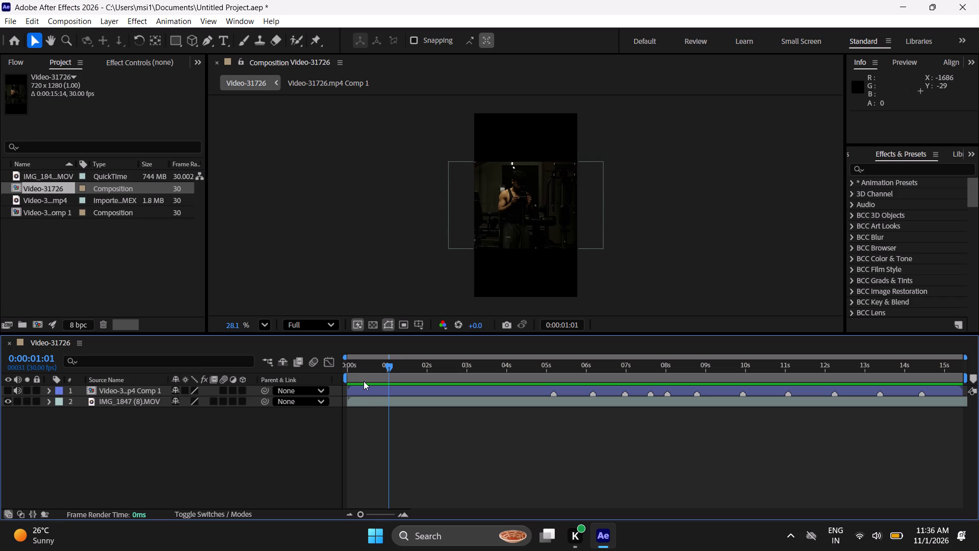
drag(364, 381, 197, 396)
Make the Video-31726.mp4 Comp 1 layer visible.
click(7, 388)
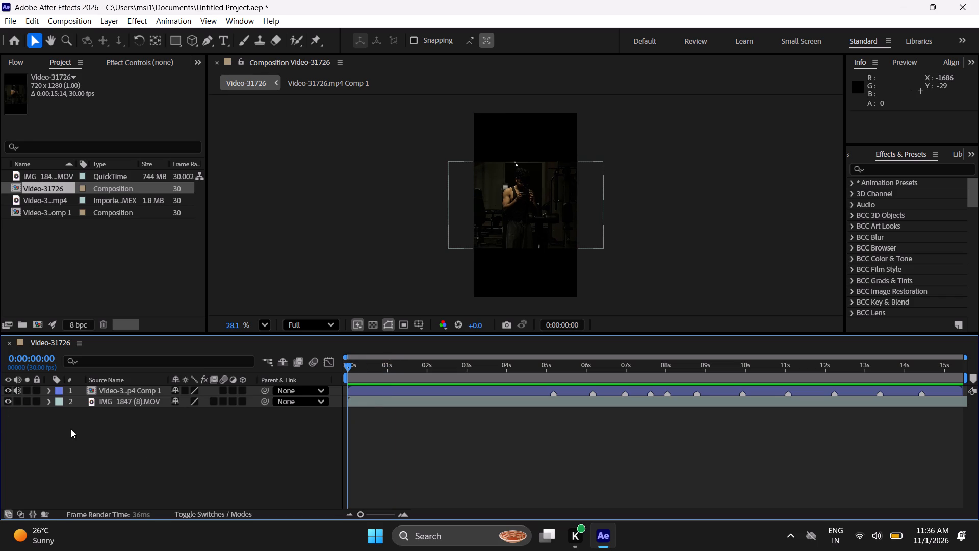
Find the first cut in the reference clip and add a marker to the Video-31726.mp4 Comp 1 layer at 0:00:00:18.
key(space)
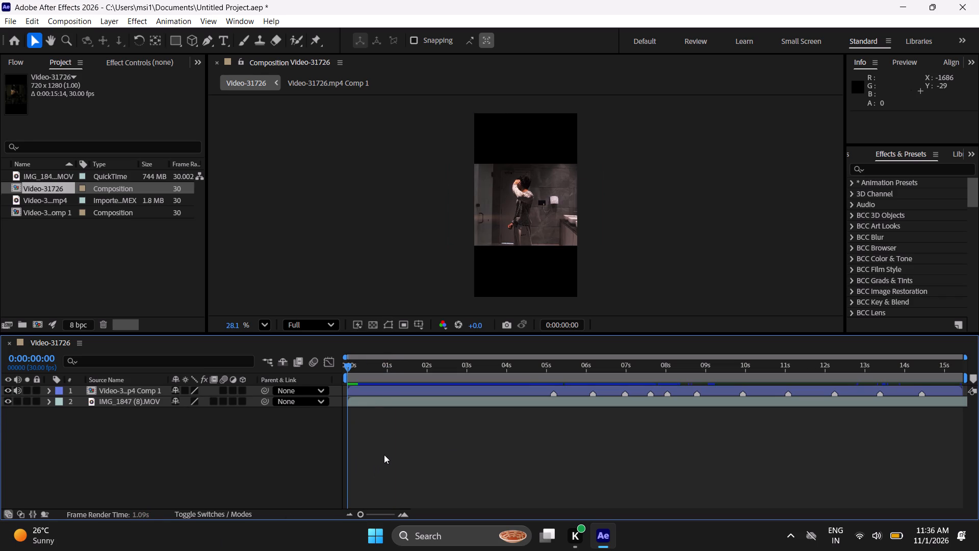
key(space)
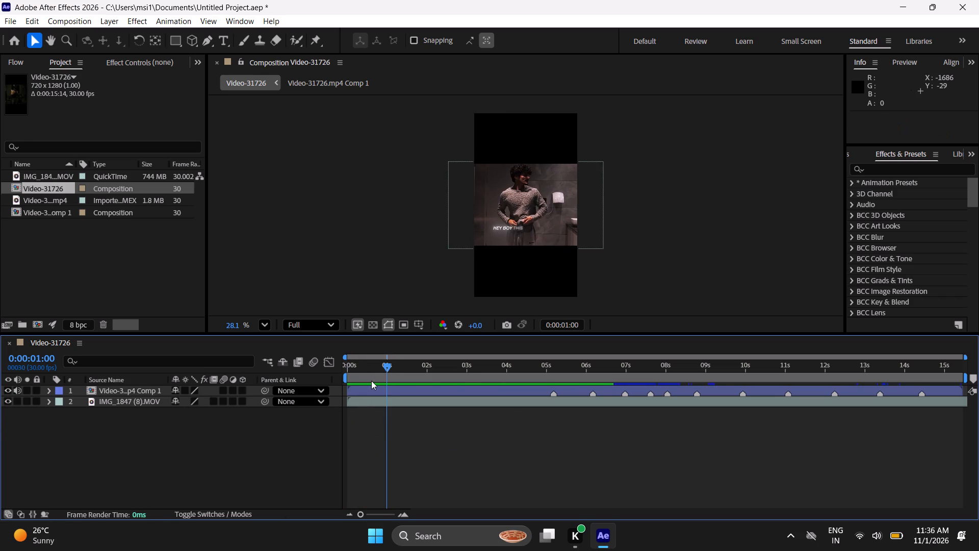
drag(371, 380, 252, 399)
key(space)
key(space)
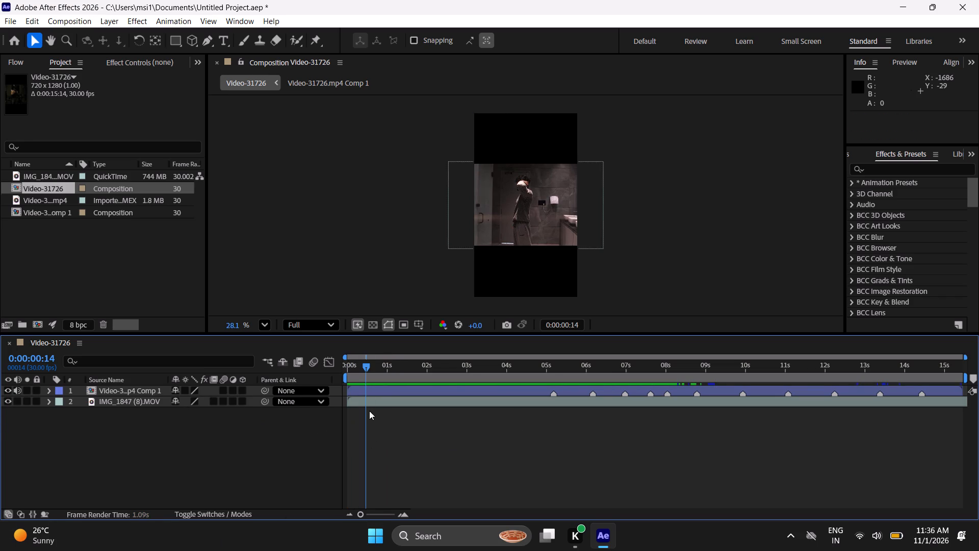
click(363, 365)
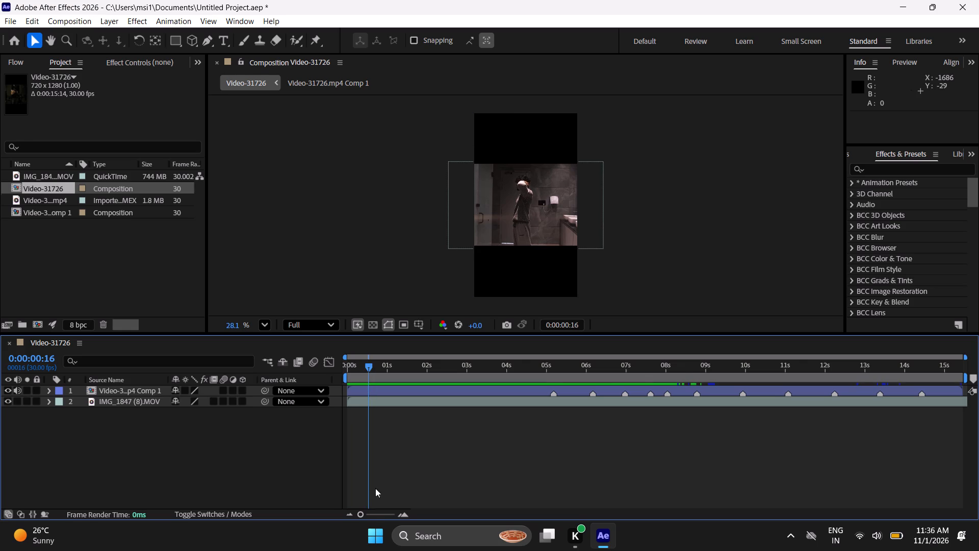
triple_click(404, 513)
triple_click(404, 514)
click(404, 514)
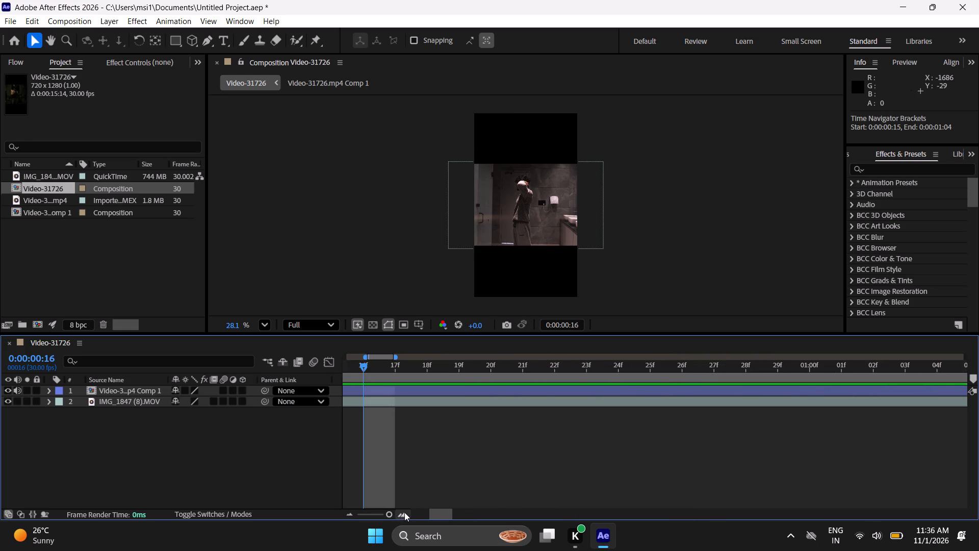
click(389, 371)
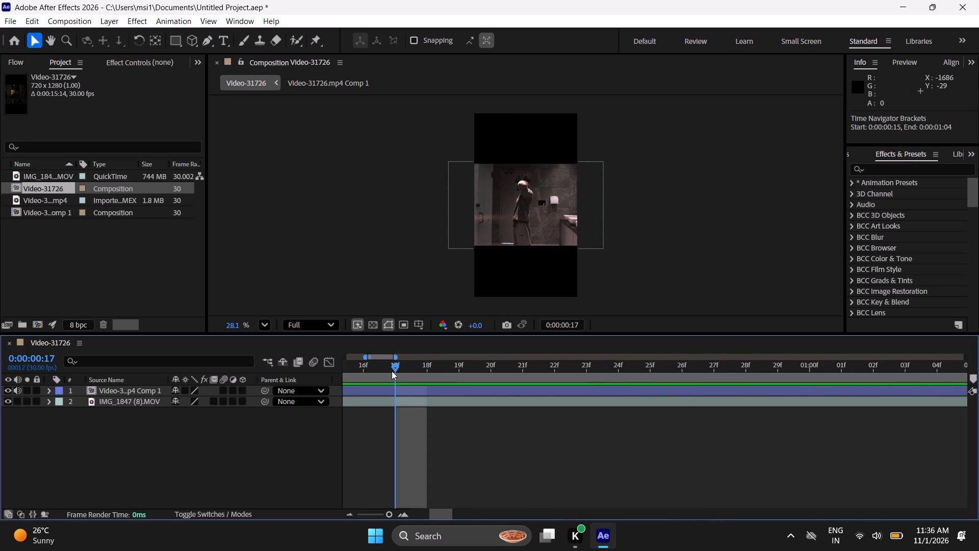
drag(392, 371, 431, 381)
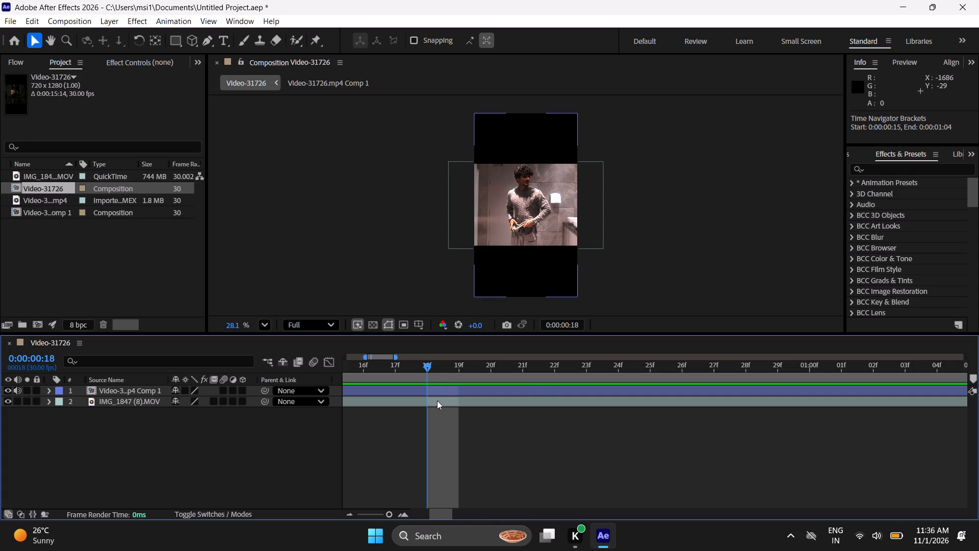
click(437, 391)
key(asterisk)
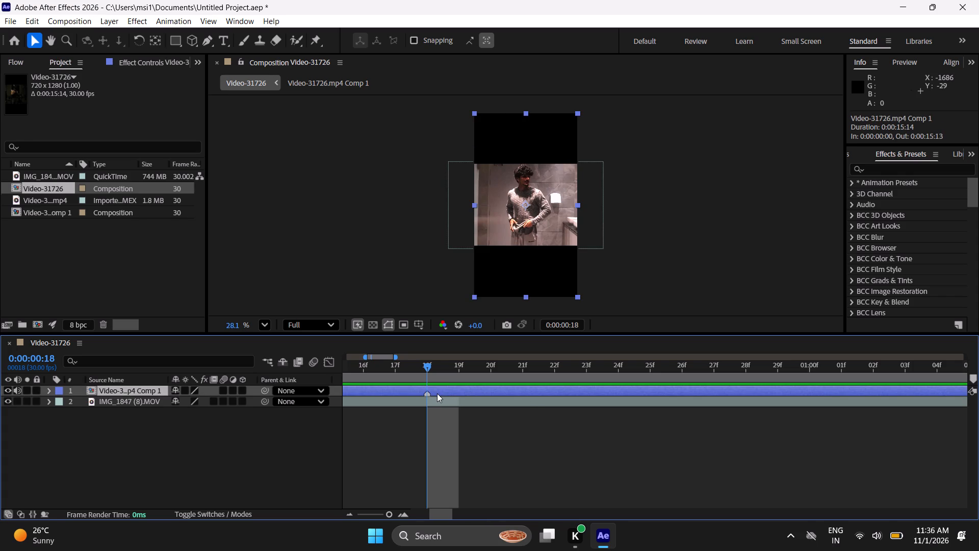
Find the next cut in the reference clip and add a marker to the Video-31726.mp4 Comp 1 layer at 0:00:02:18.
key(space)
key(space)
key(space)
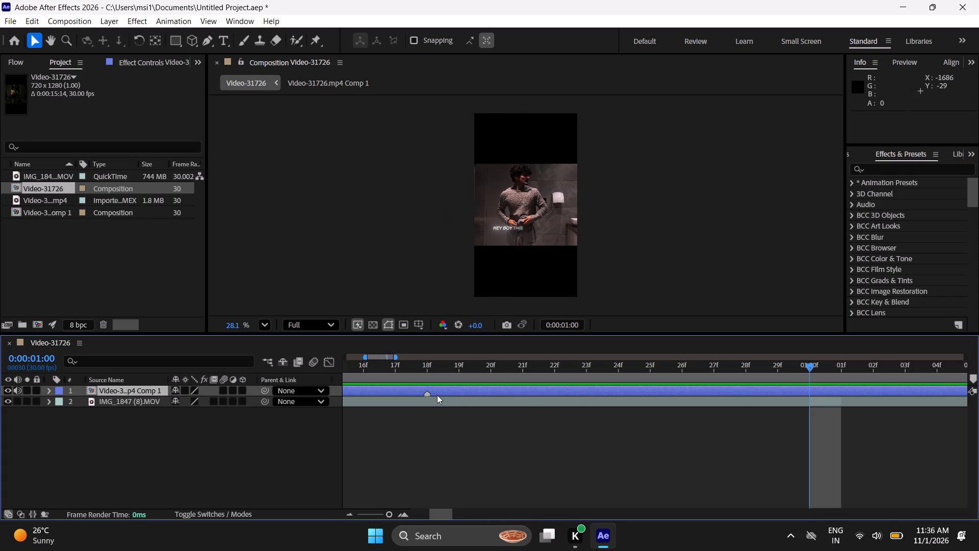
key(space)
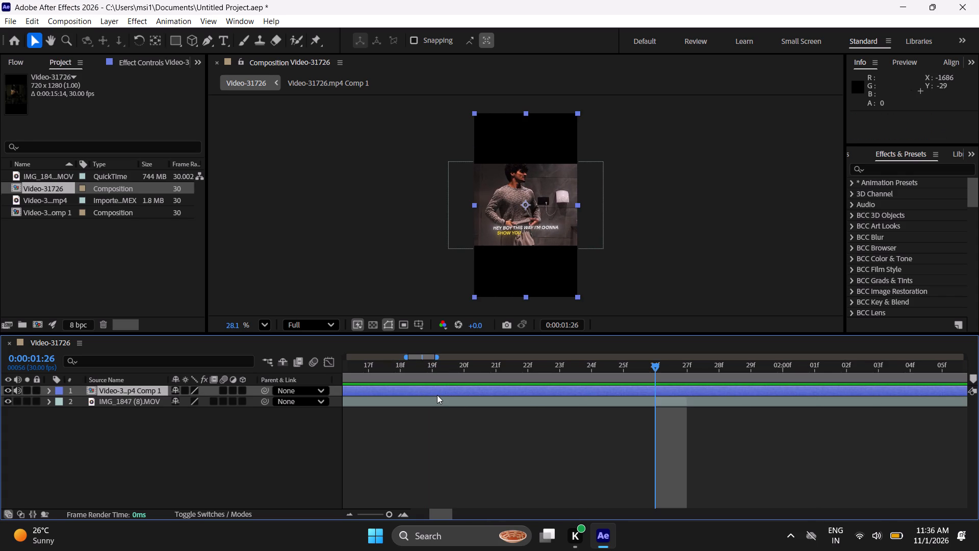
key(space)
key(space)
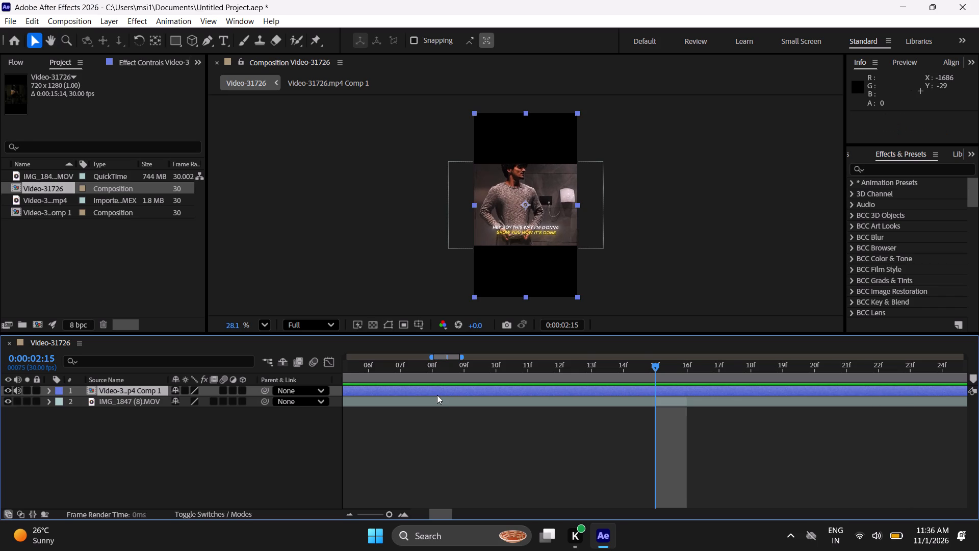
key(space)
key(space)
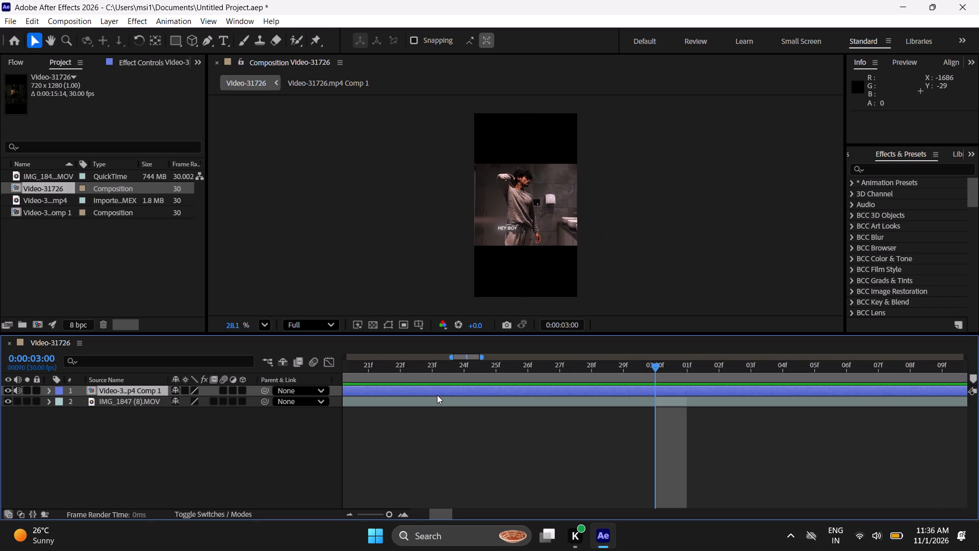
drag(561, 378, 526, 381)
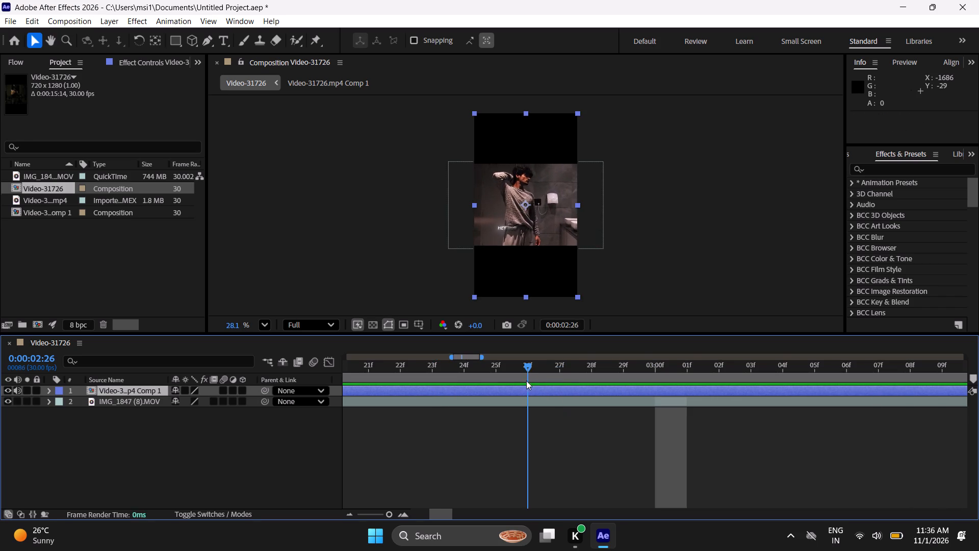
drag(526, 381, 397, 412)
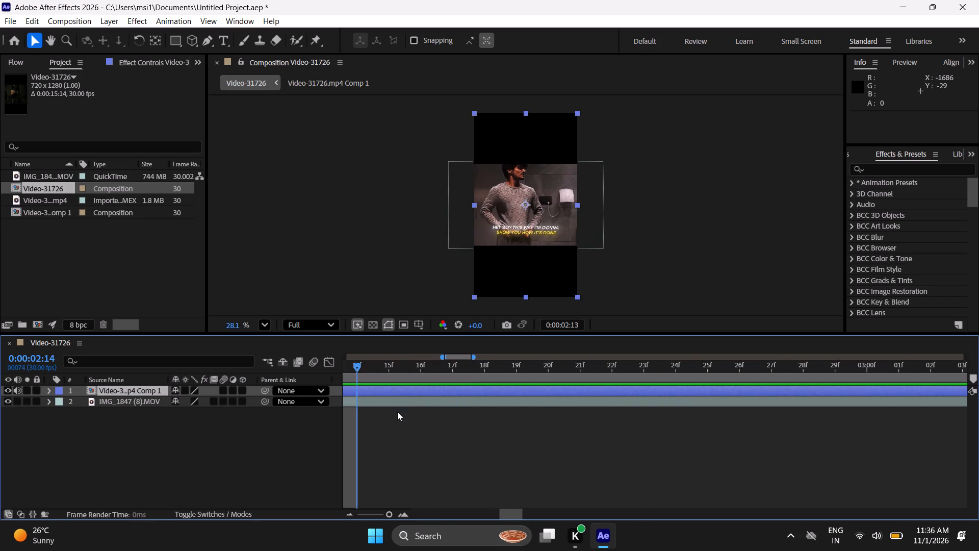
drag(397, 412, 450, 426)
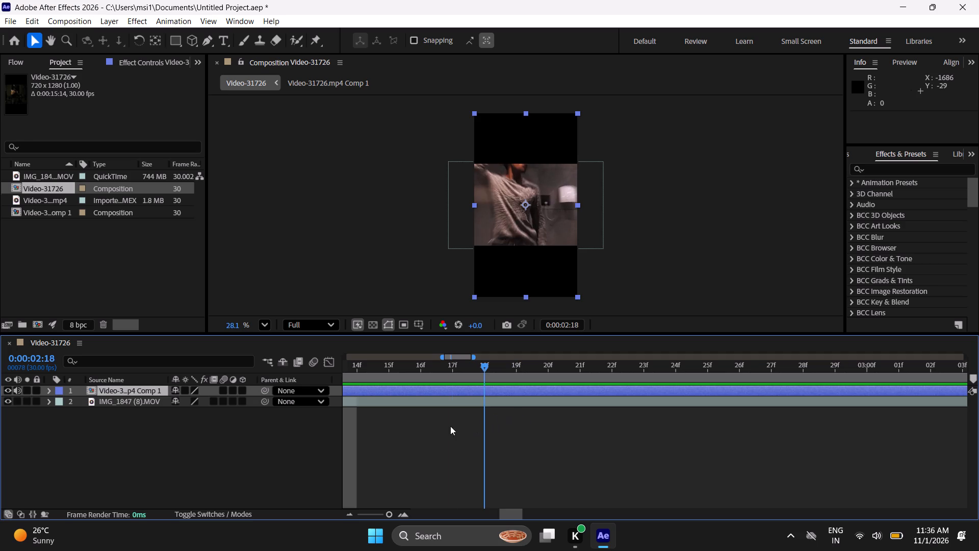
drag(450, 426, 345, 442)
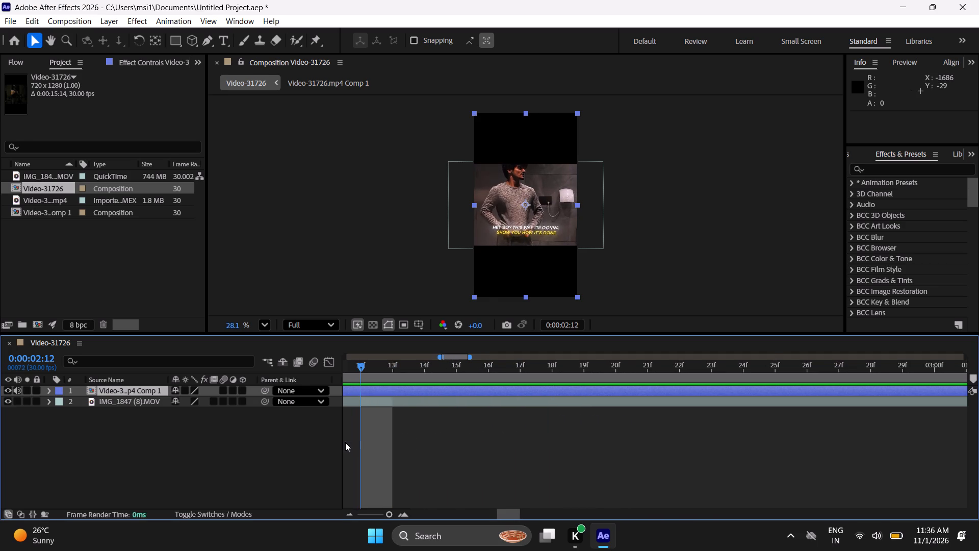
drag(345, 442, 619, 453)
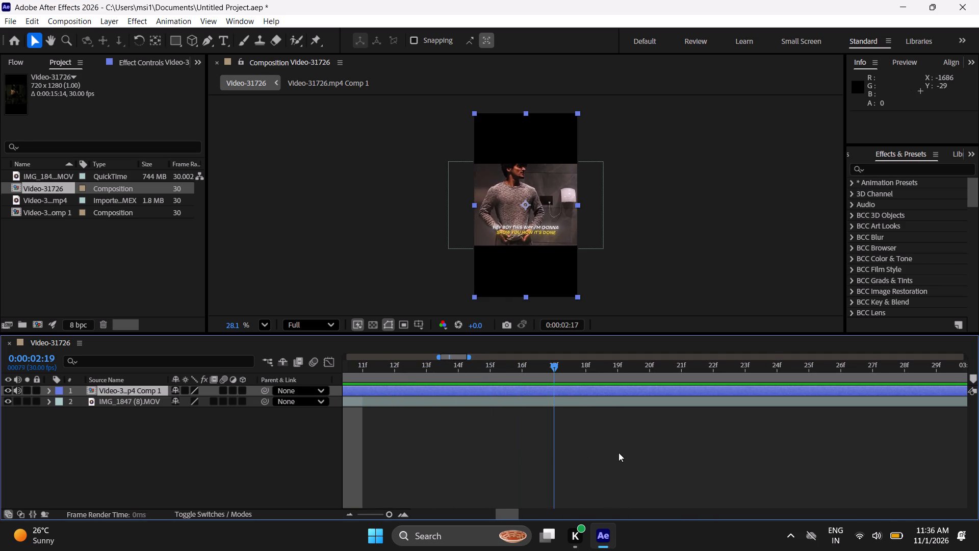
drag(619, 453, 563, 455)
drag(563, 455, 575, 465)
drag(575, 465, 578, 466)
key(asterisk)
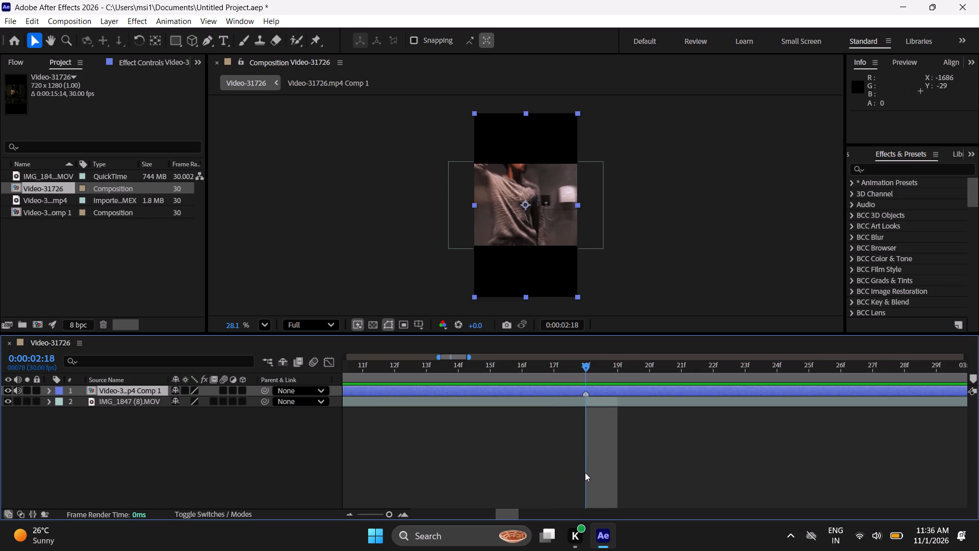
Find the following cut in the reference clip and add a marker to the Video-31726.mp4 Comp 1 layer at 0:00:04:01.
key(space)
key(space)
key(space)
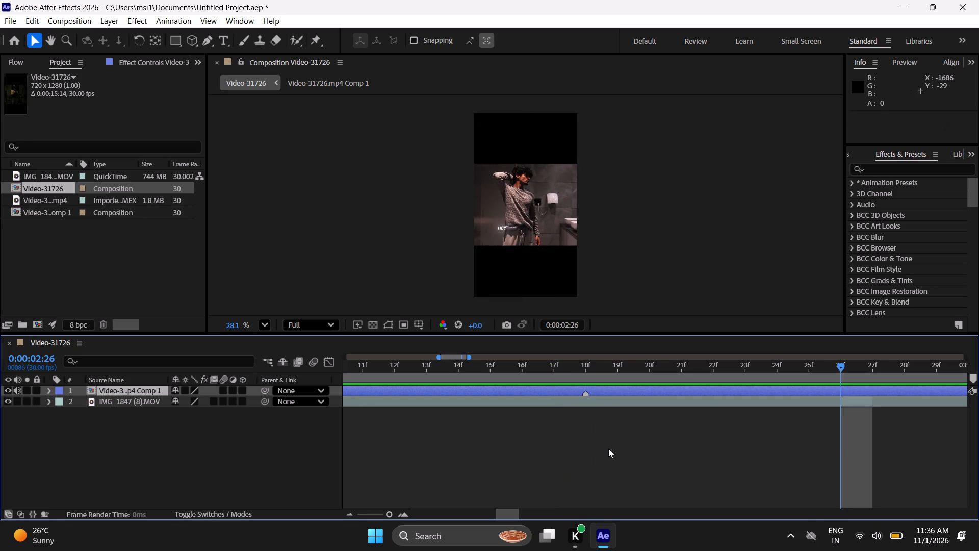
key(space)
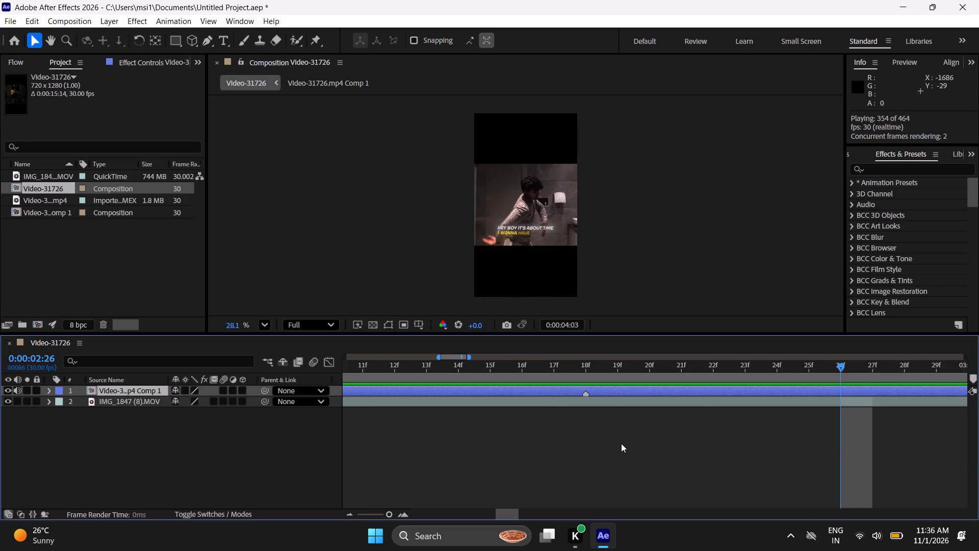
drag(634, 381, 378, 408)
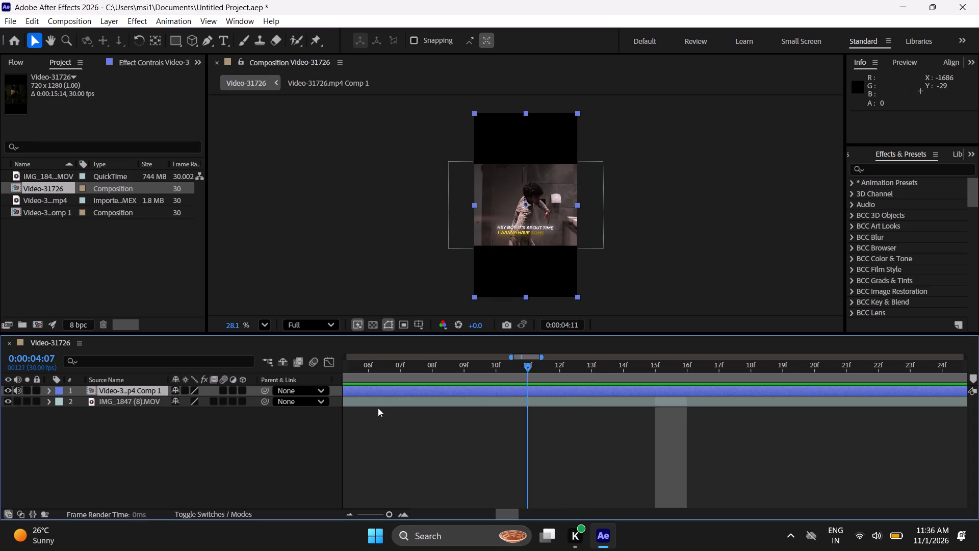
drag(378, 408, 441, 428)
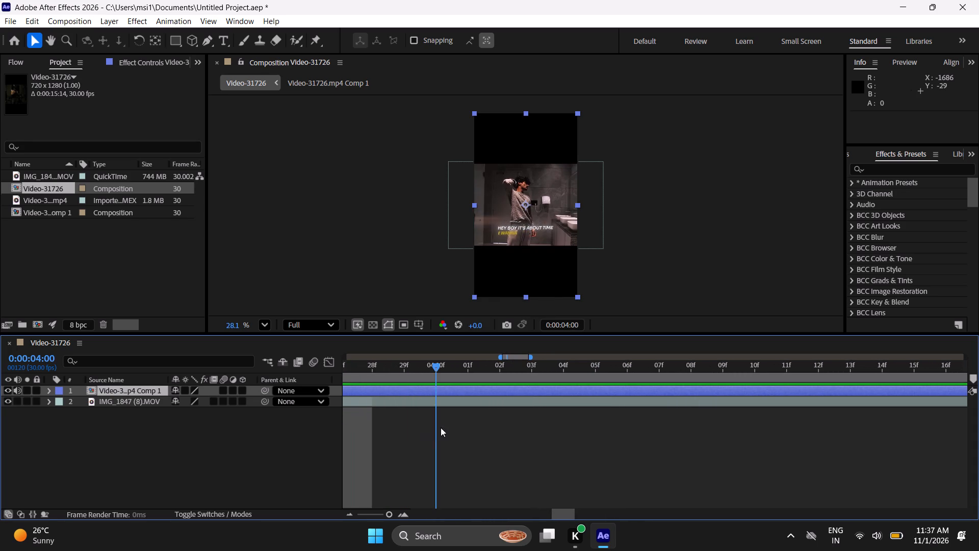
drag(441, 428, 473, 428)
key(asterisk)
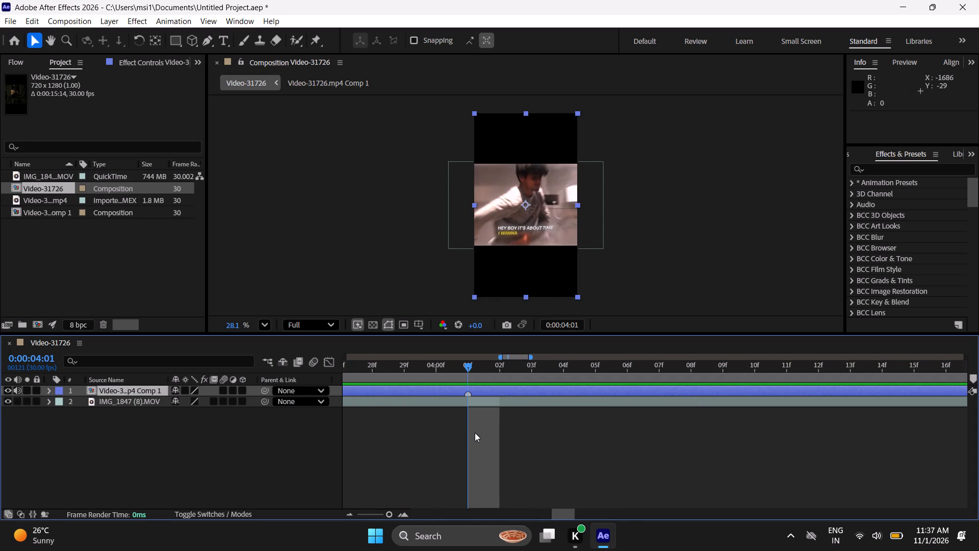
Preview the reference clip from 0:00:04:01 to 0:00:05:20 and review the markers along the full length of its layer.
key(space)
key(space)
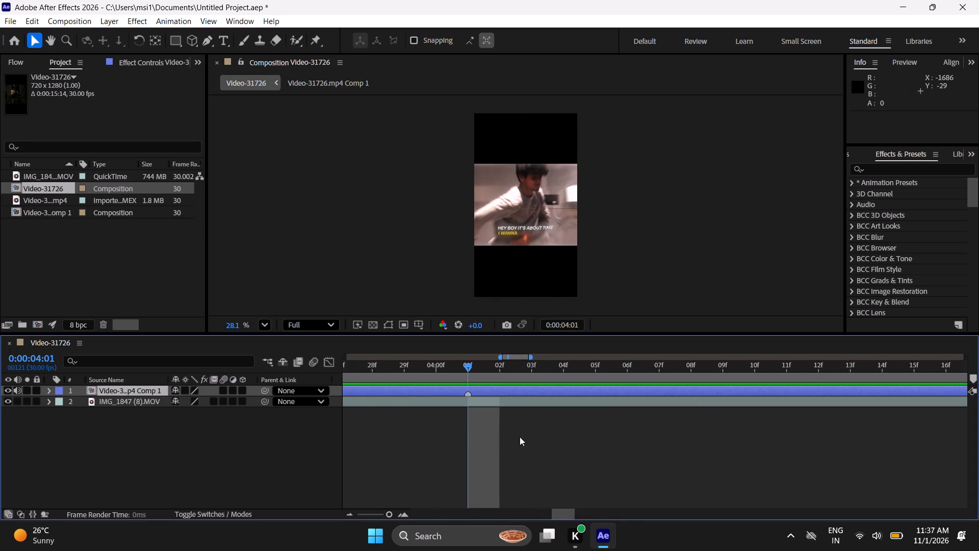
key(space)
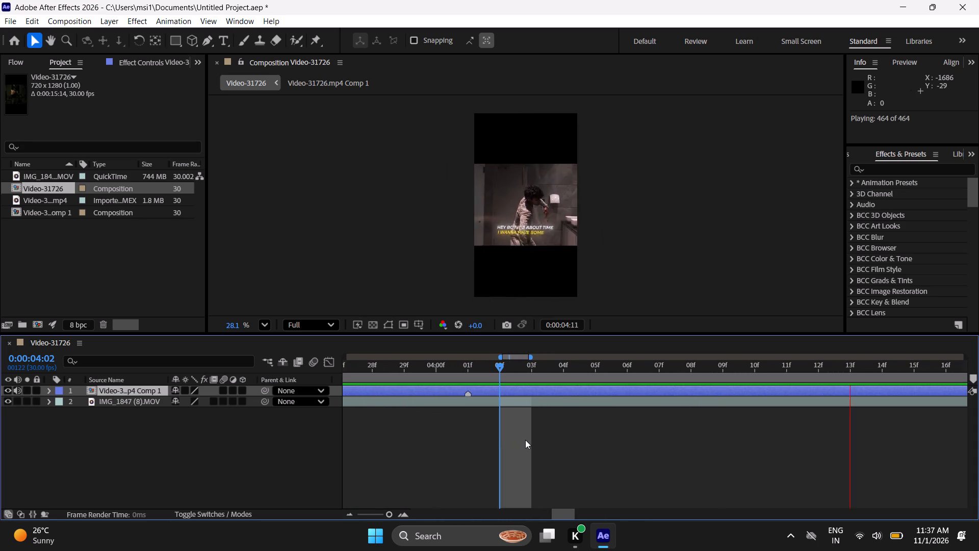
key(space)
key(space)
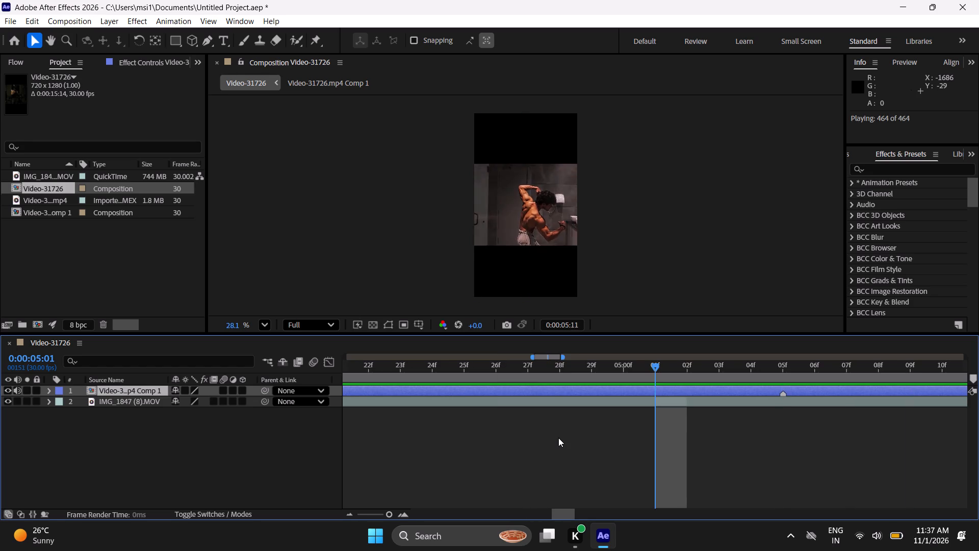
key(space)
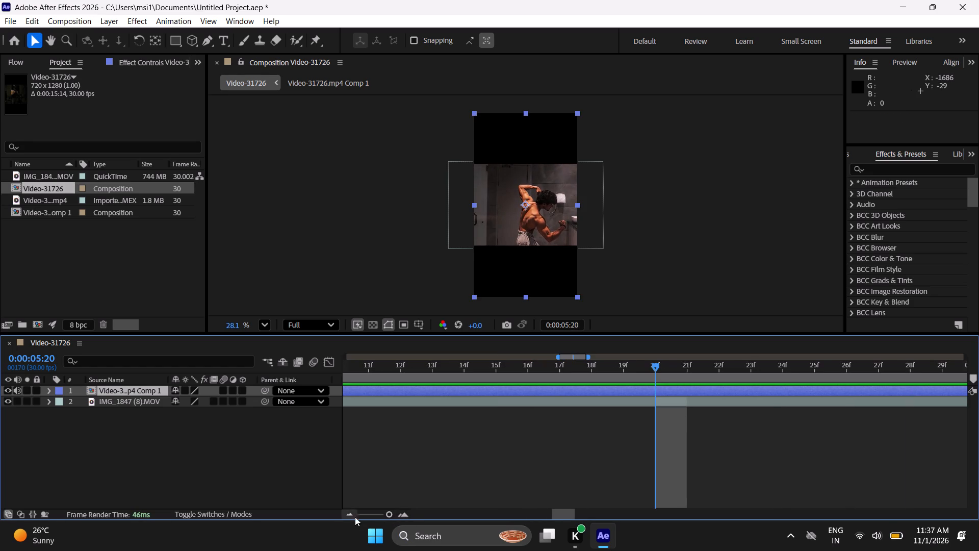
triple_click(347, 512)
triple_click(347, 512)
click(347, 512)
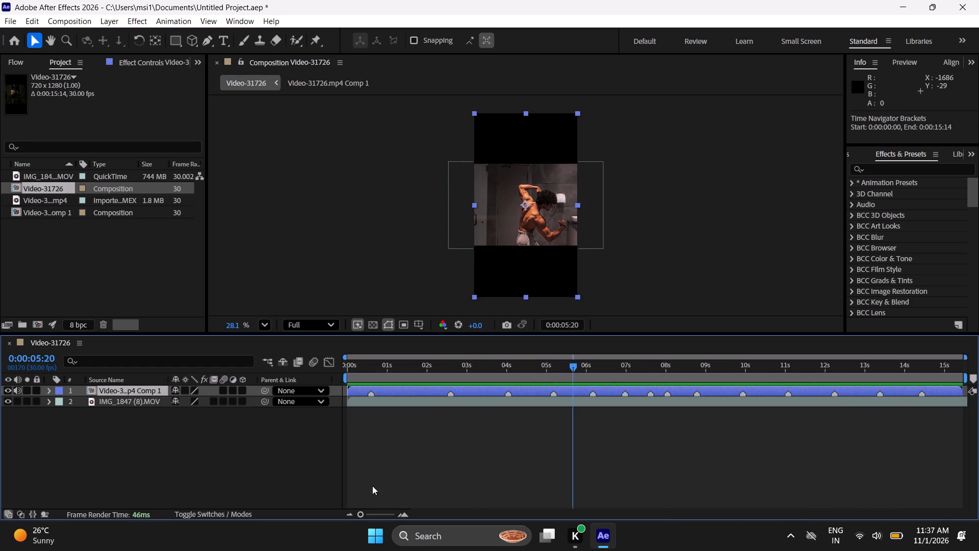
click(444, 454)
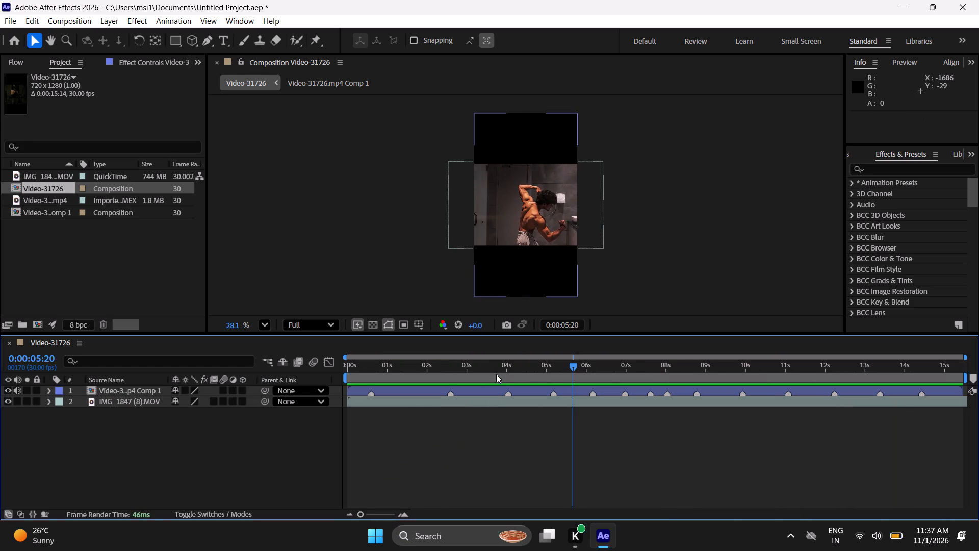
Return to 0:00:00:00 and hide the Video-31726.mp4 Comp 1 layer so the IMG_1847 footage shows.
drag(496, 373, 0, 425)
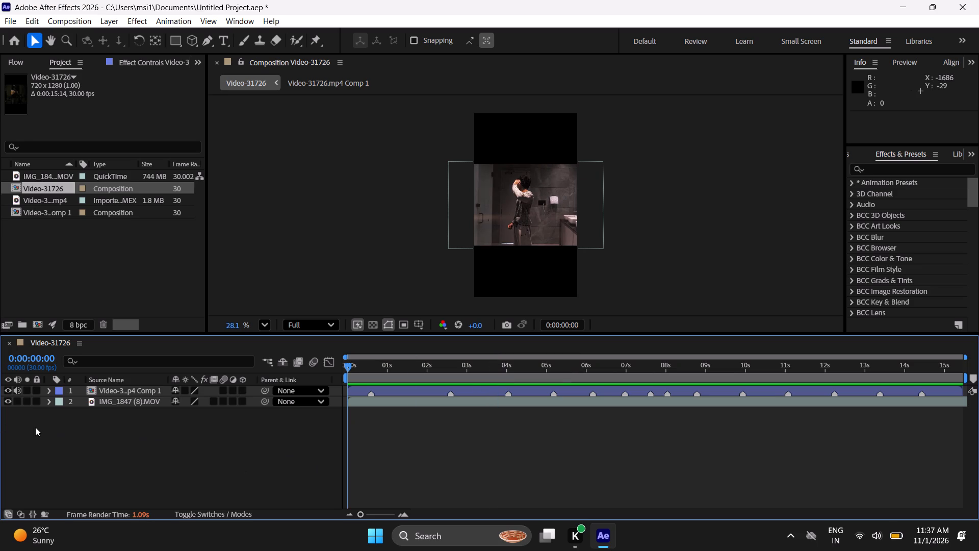
click(6, 392)
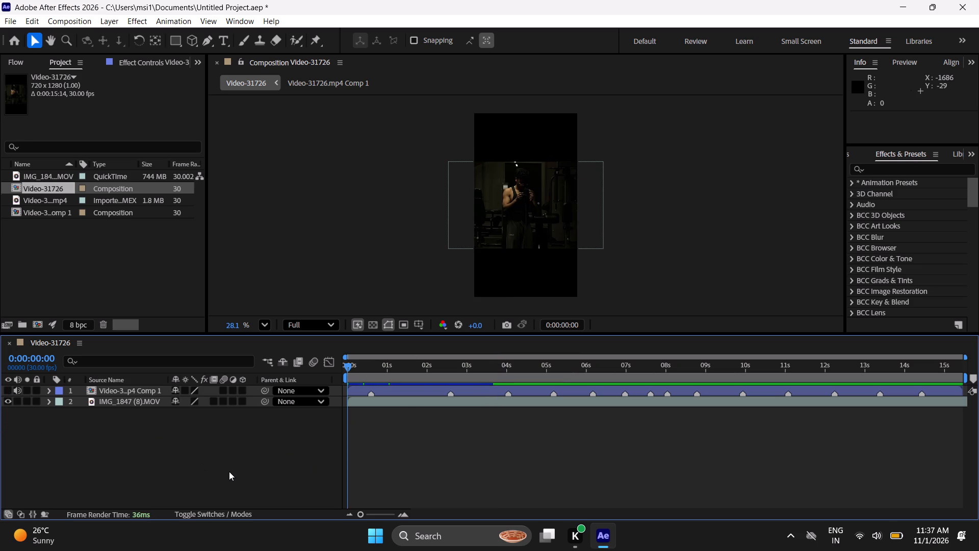
Examine the opening frame of the IMG_1847 (8).MOV footage and its placement within the vertical composition frame.
scroll(528, 297, up, 8)
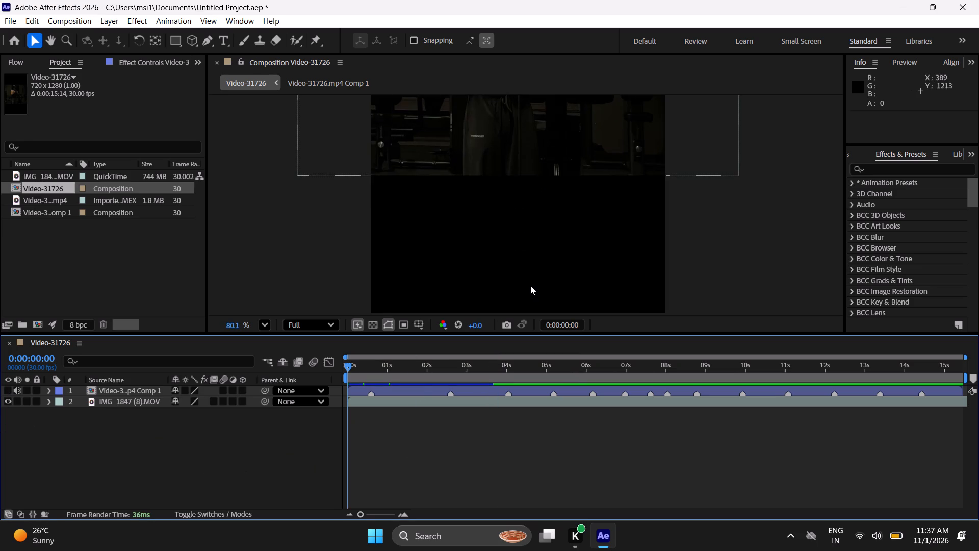
scroll(530, 286, down, 2)
drag(534, 295, 535, 293)
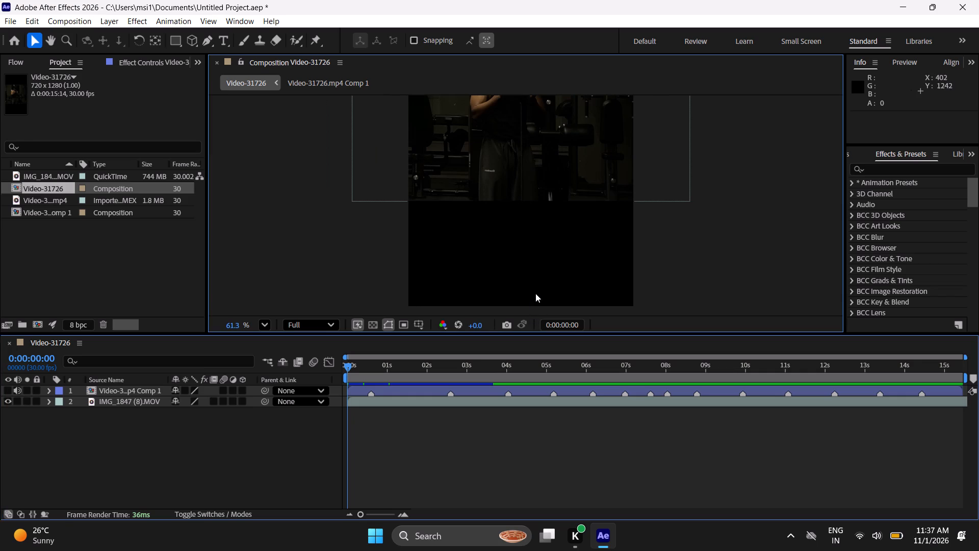
drag(535, 293, 968, 492)
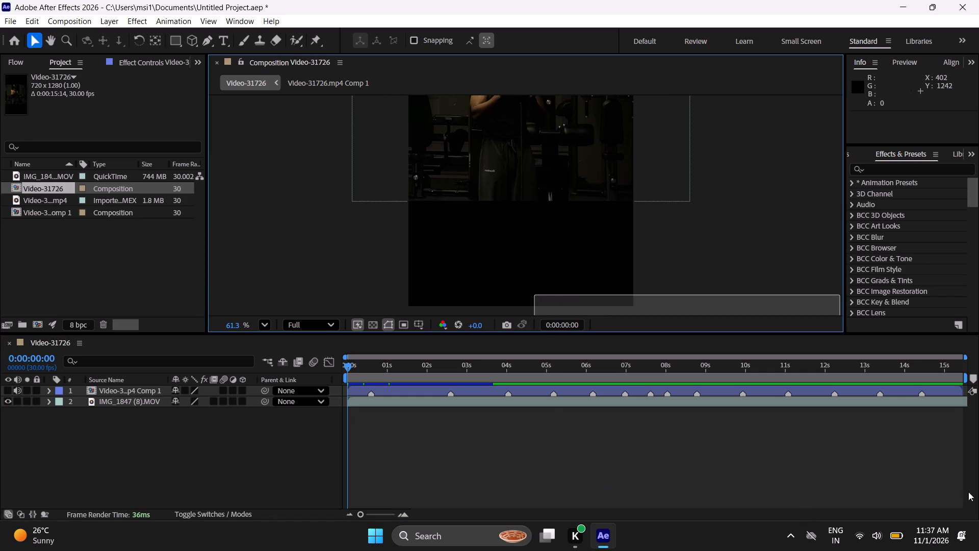
drag(968, 492, 465, 284)
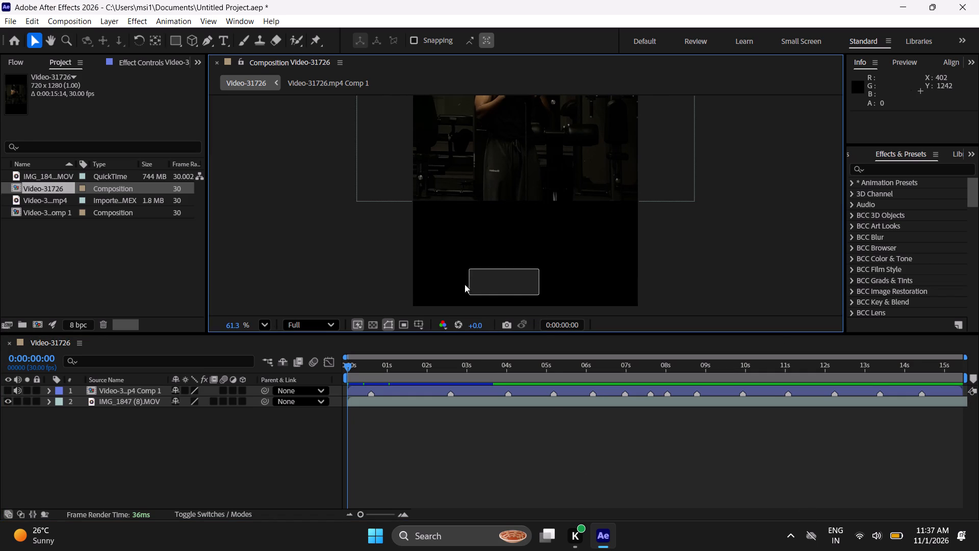
drag(465, 284, 539, 297)
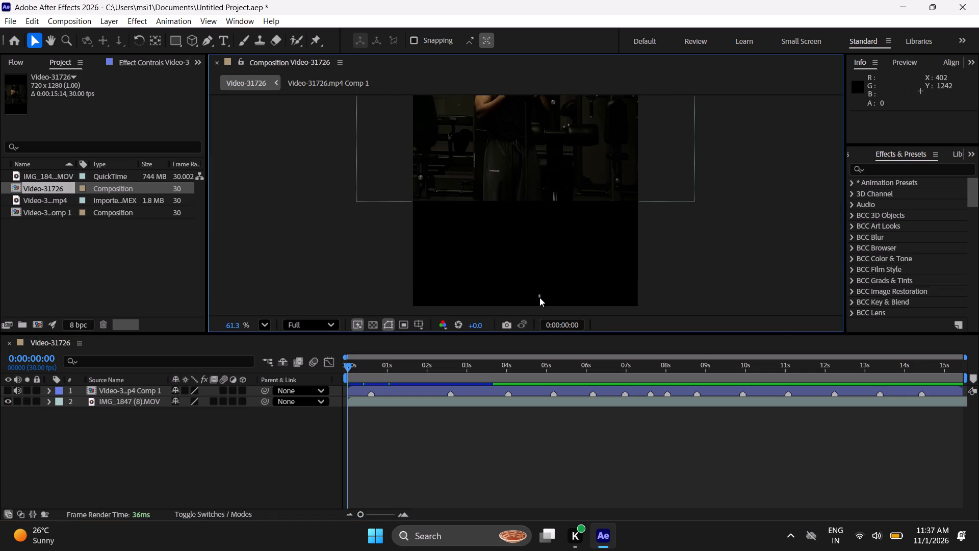
drag(539, 297, 539, 299)
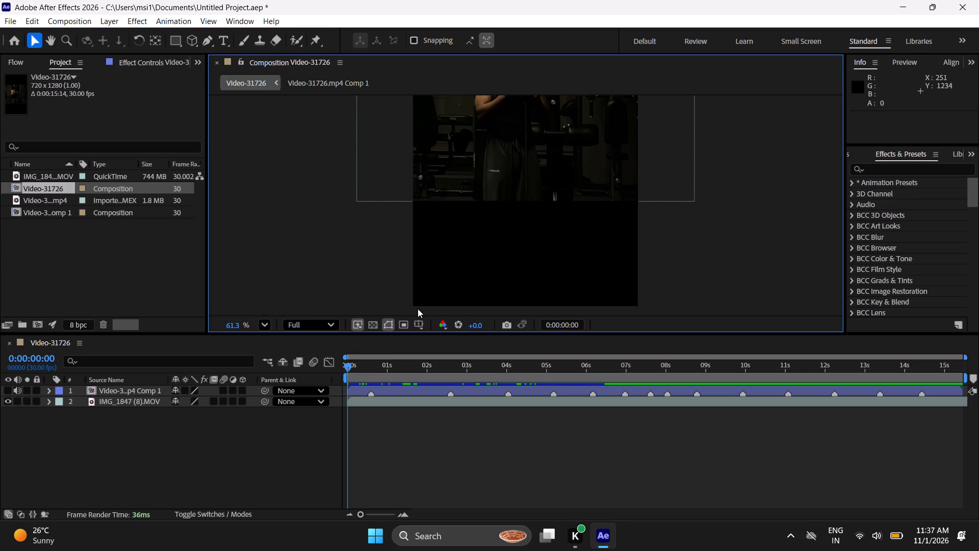
click(264, 321)
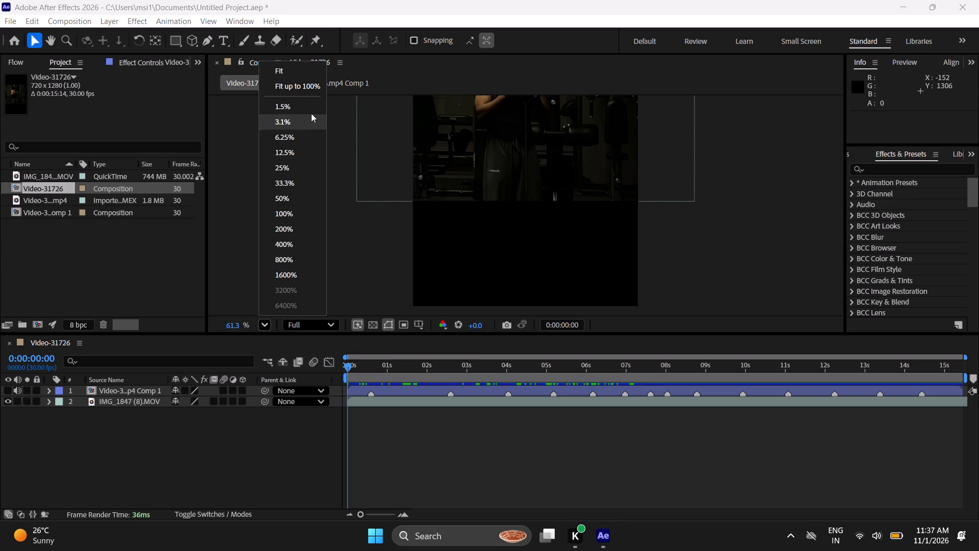
click(317, 92)
scroll(592, 229, down, 1)
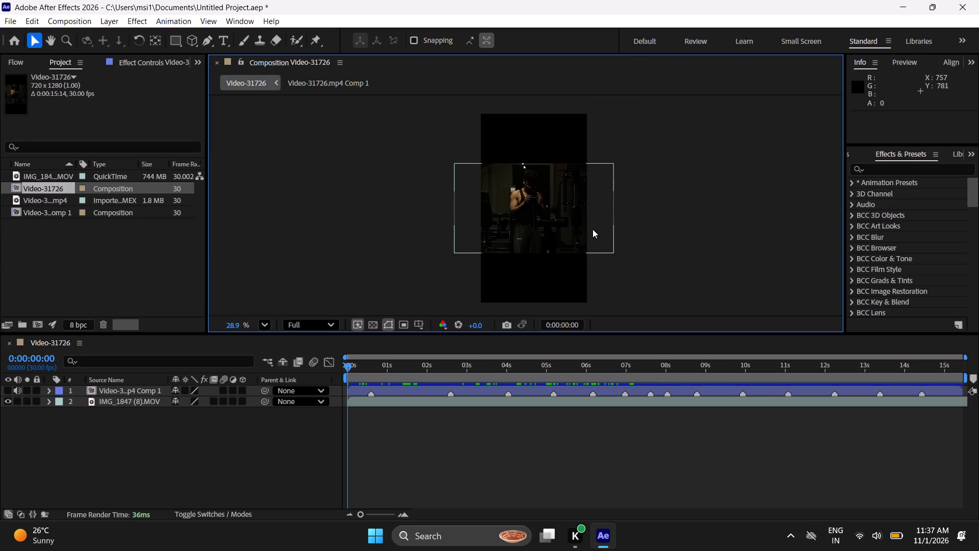
click(752, 279)
click(419, 441)
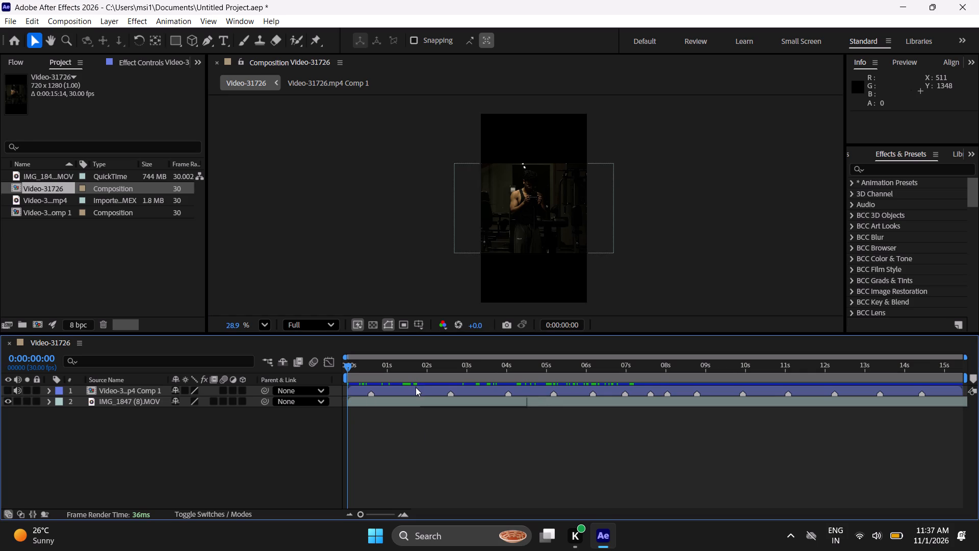
Preview the opening of the IMG_1847 (8).MOV layer and return to 0:00:00:00.
click(432, 406)
key(ctrl+space)
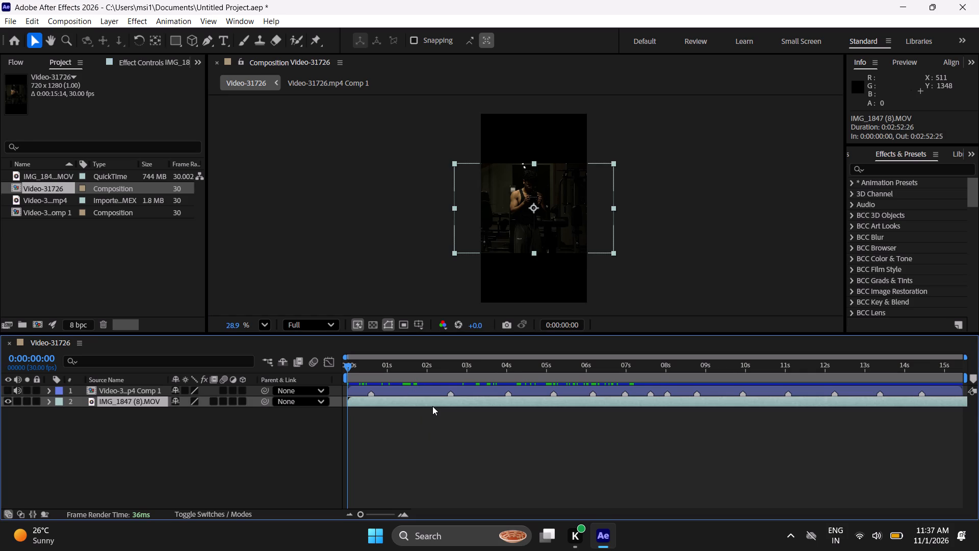
click(431, 417)
click(425, 404)
key(space)
key(space)
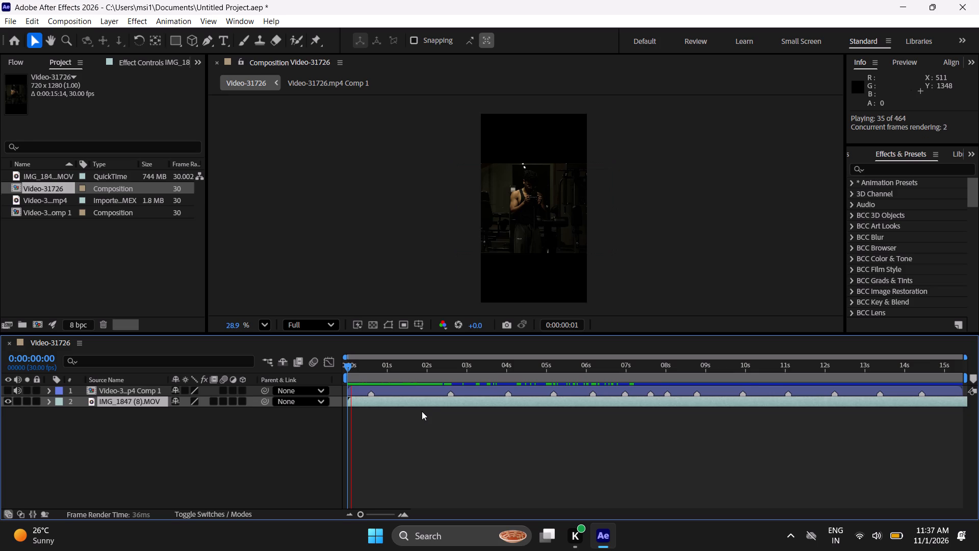
key(space)
key(space)
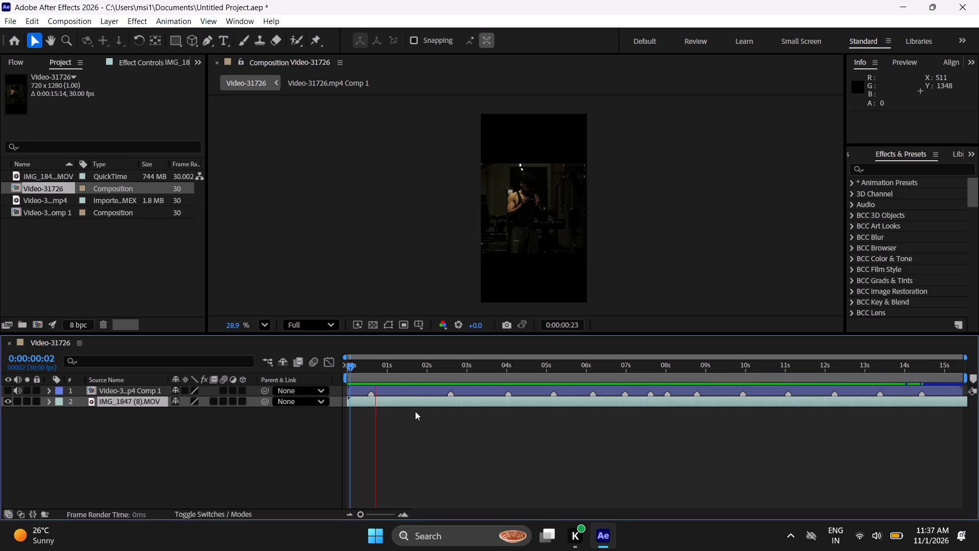
drag(375, 374, 344, 382)
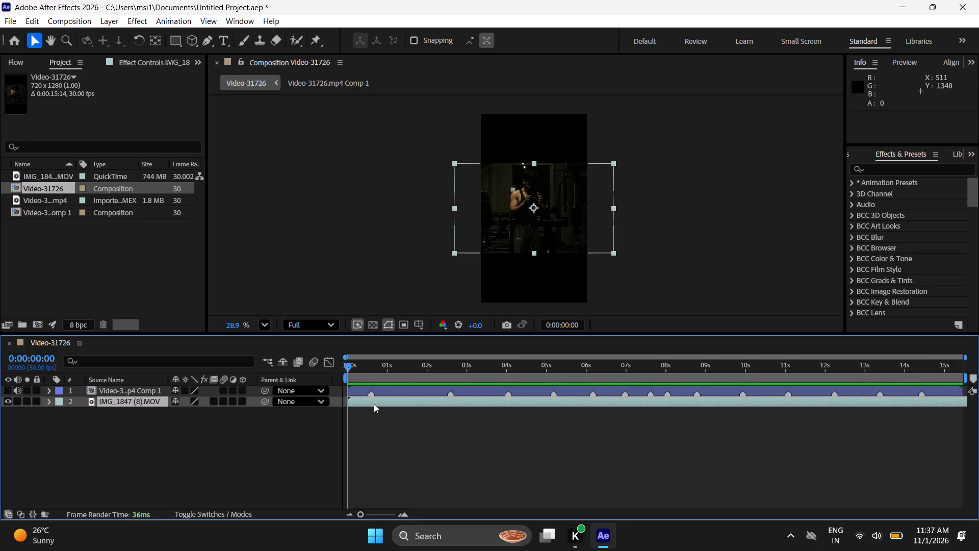
Trim about 5 frames off the start of IMG_1847 (8).MOV by shifting it earlier, splitting it at 0:00:00:00 and deleting the leftover piece.
drag(374, 404, 367, 406)
key(ctrl+shift+d)
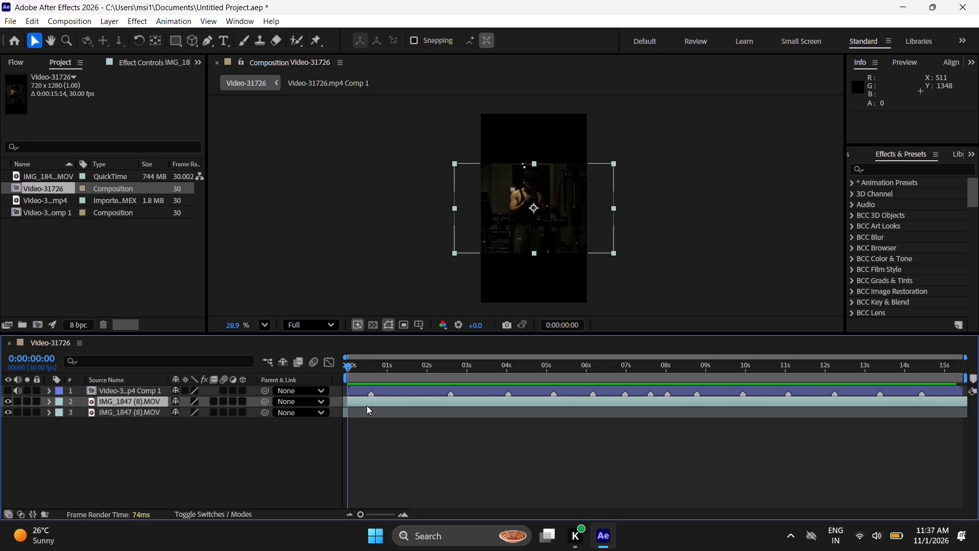
click(349, 411)
key(Delete)
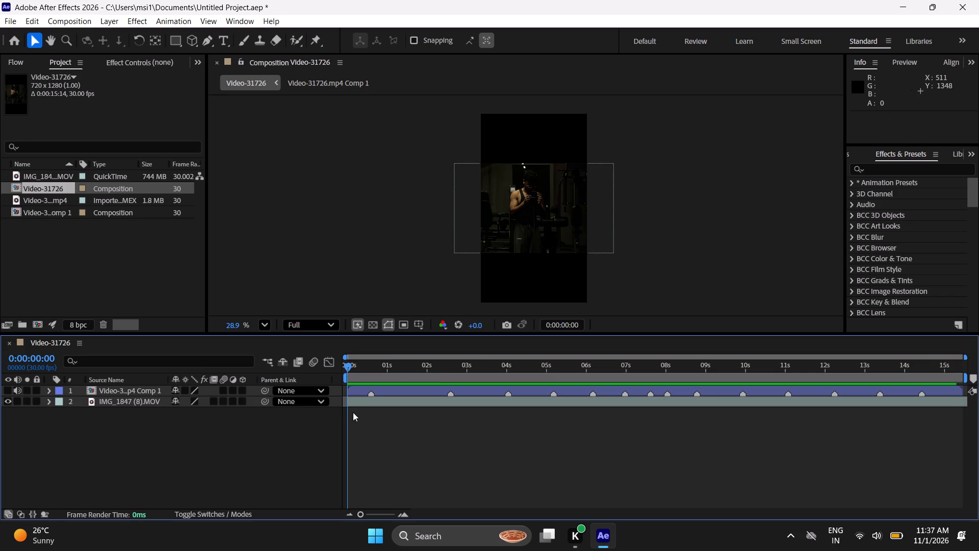
Play the trimmed IMG_1847 (8).MOV footage from 0:00:00:00 and check its action against the reference layer's markers.
click(362, 399)
key(space)
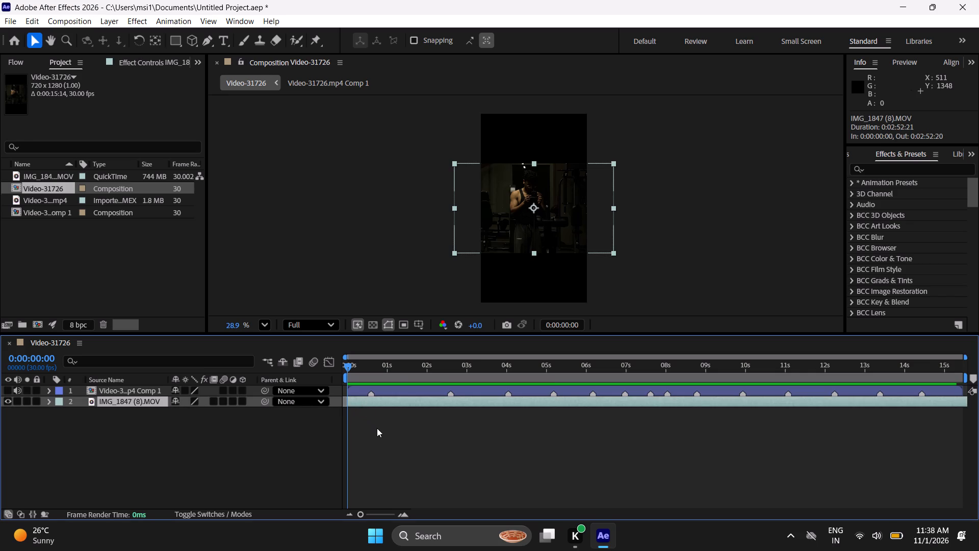
click(377, 428)
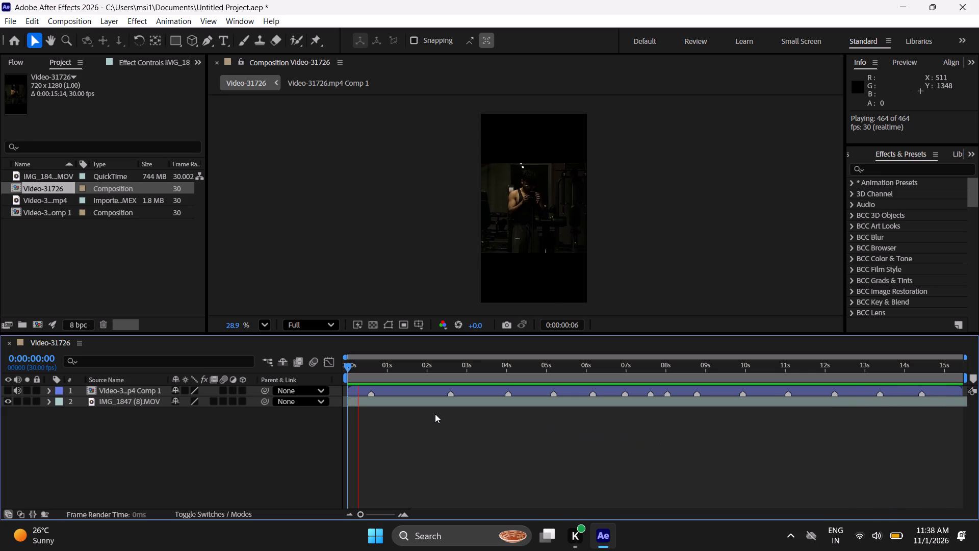
click(348, 365)
key(space)
key(space)
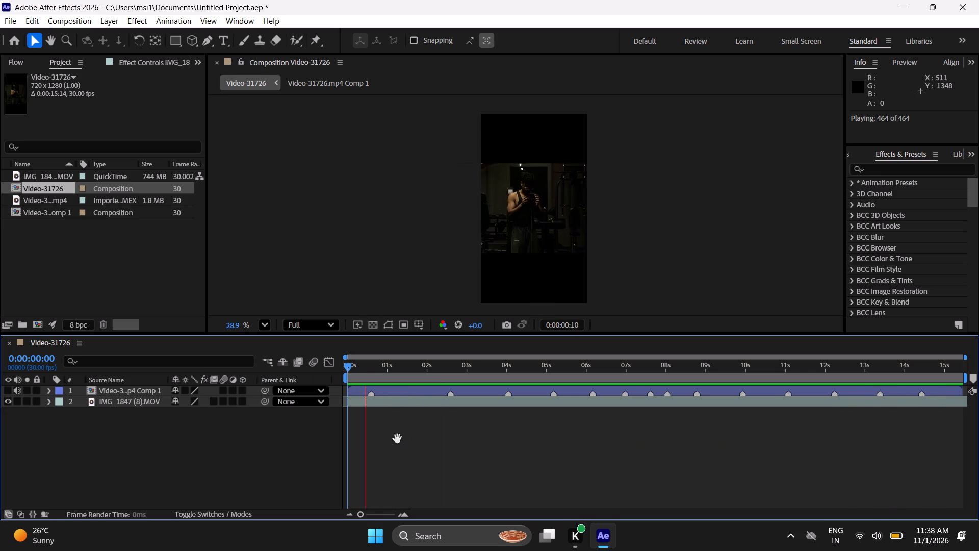
Split the IMG_1847 (8).MOV layer at the first reference marker, 0:00:00:18.
click(373, 369)
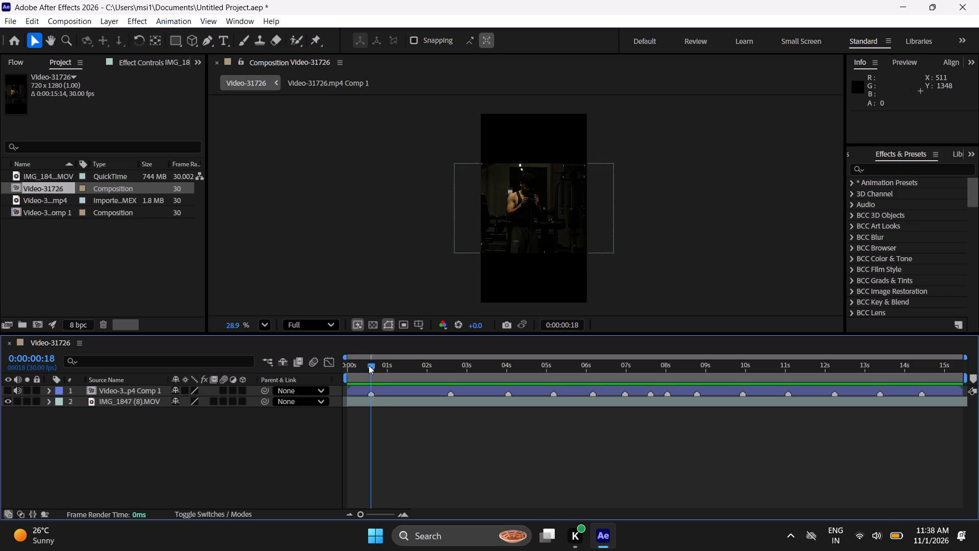
drag(371, 363, 351, 405)
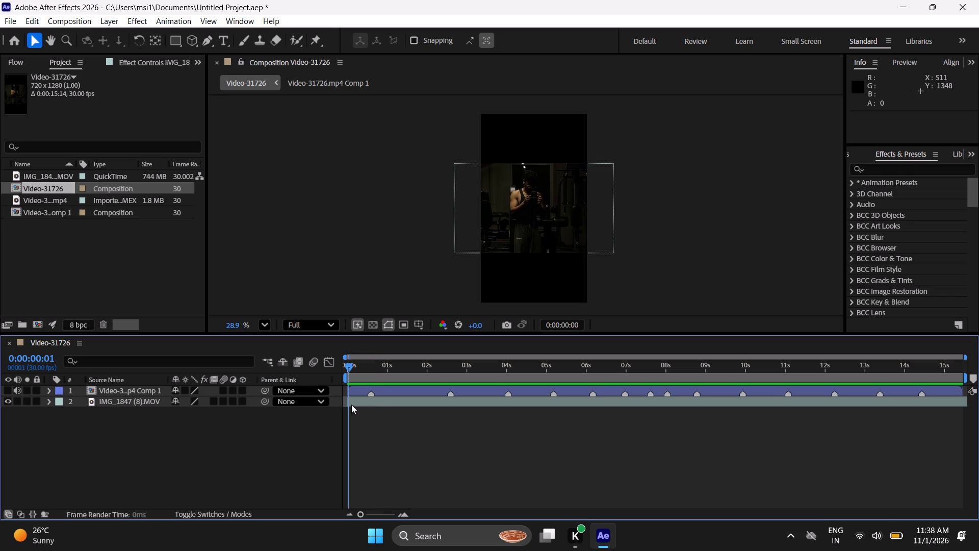
drag(351, 405, 369, 415)
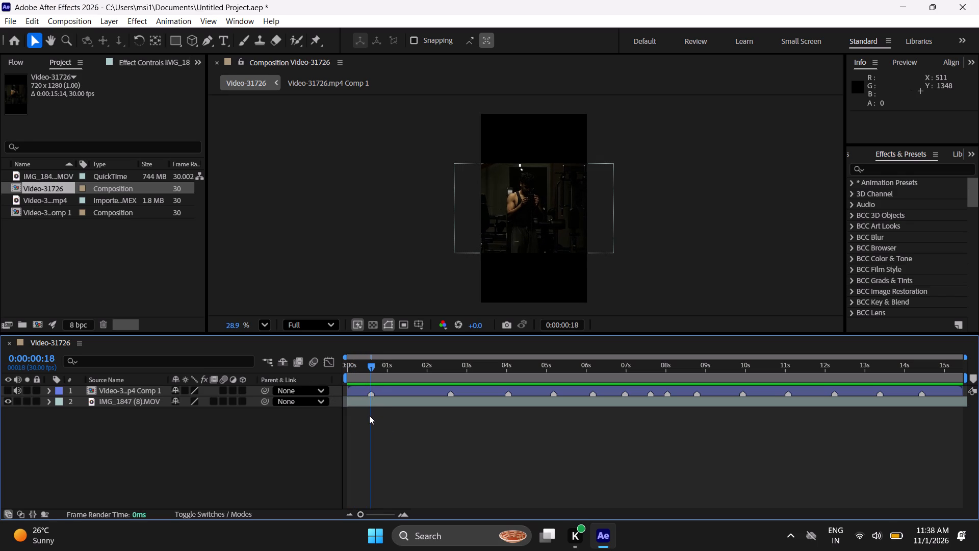
drag(369, 415, 370, 417)
drag(370, 417, 372, 417)
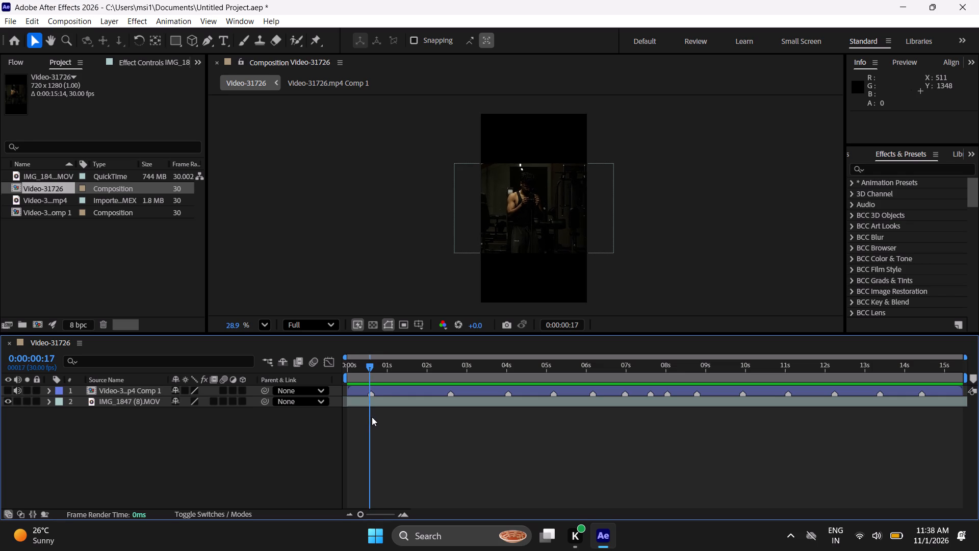
drag(372, 417, 372, 417)
click(374, 406)
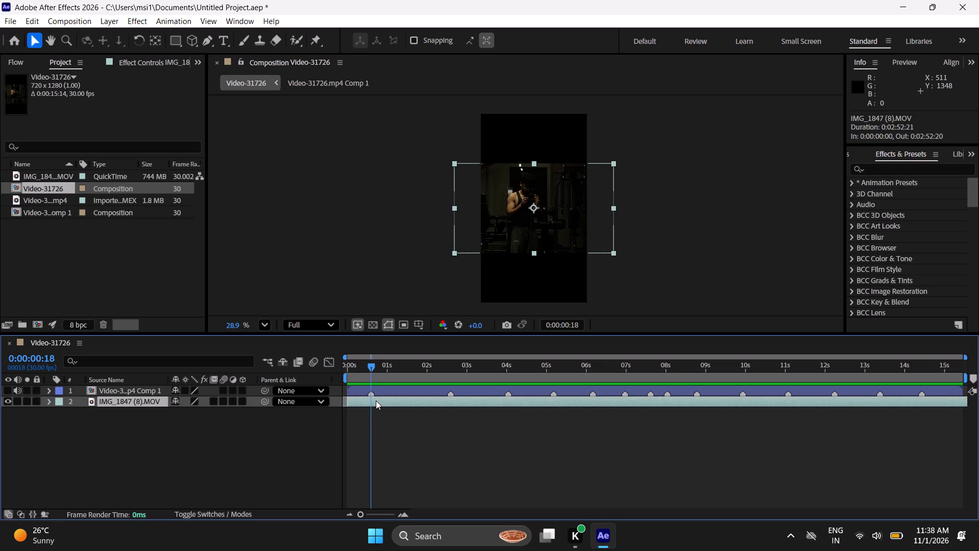
key(ctrl+shift+d)
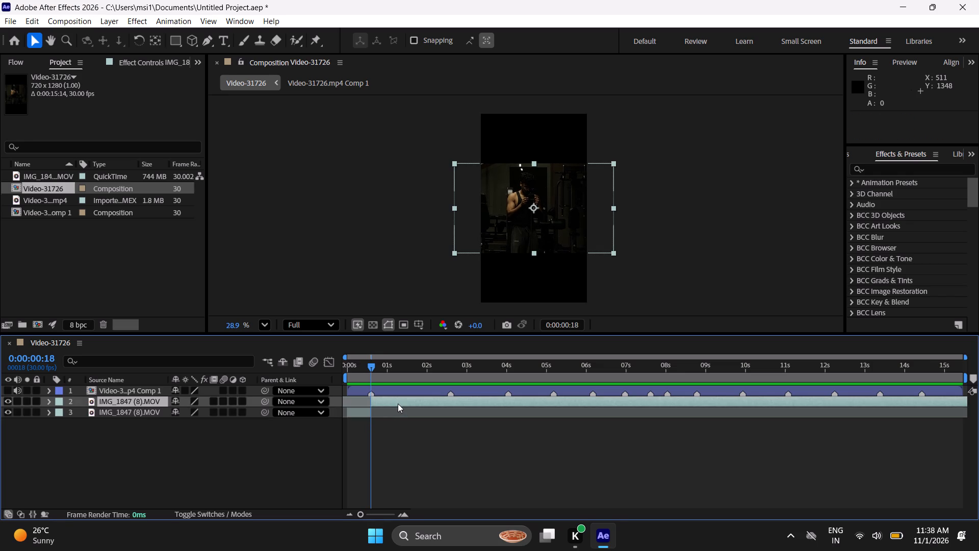
Slide the second IMG_1847 (8).MOV segment earlier in time so the man standing and facing the camera appears at the 0:00:00:18 cut.
key(space)
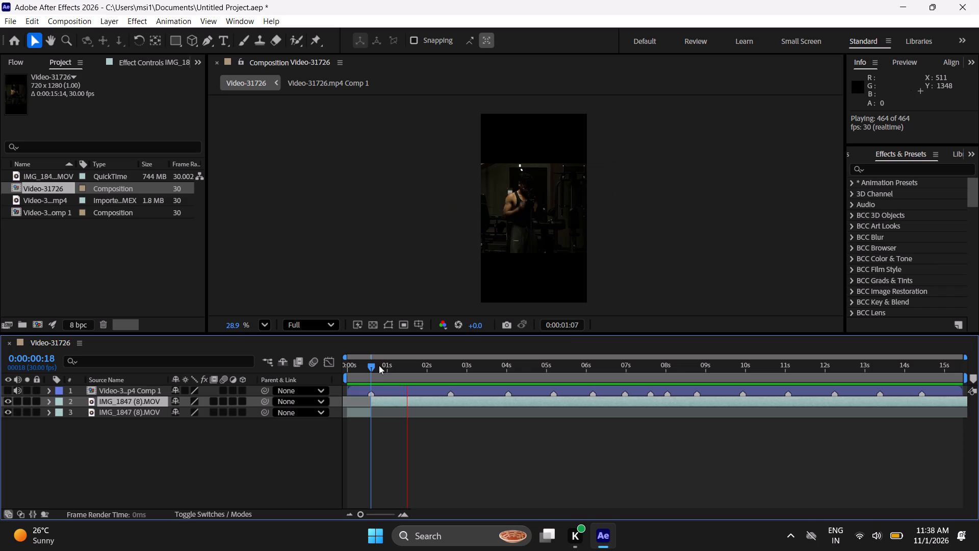
click(373, 365)
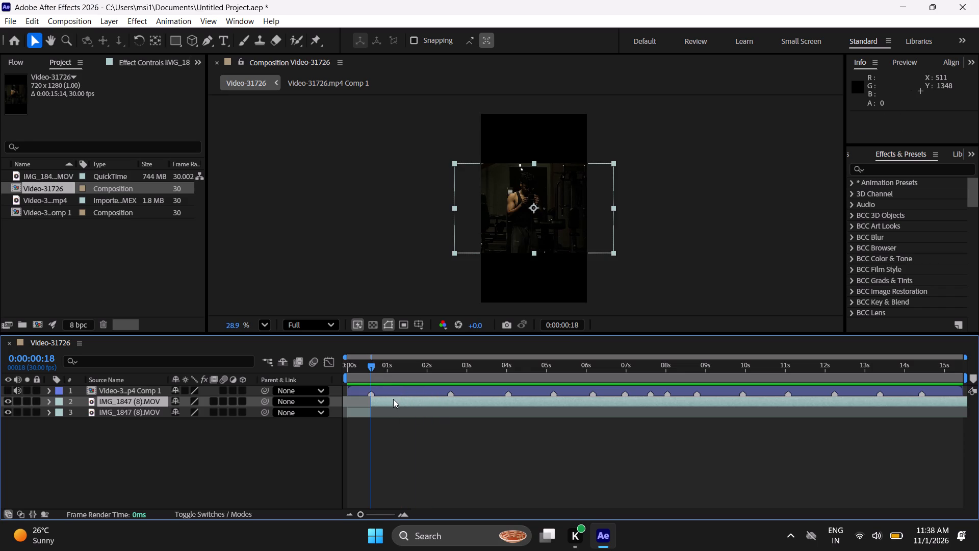
drag(393, 399, 301, 398)
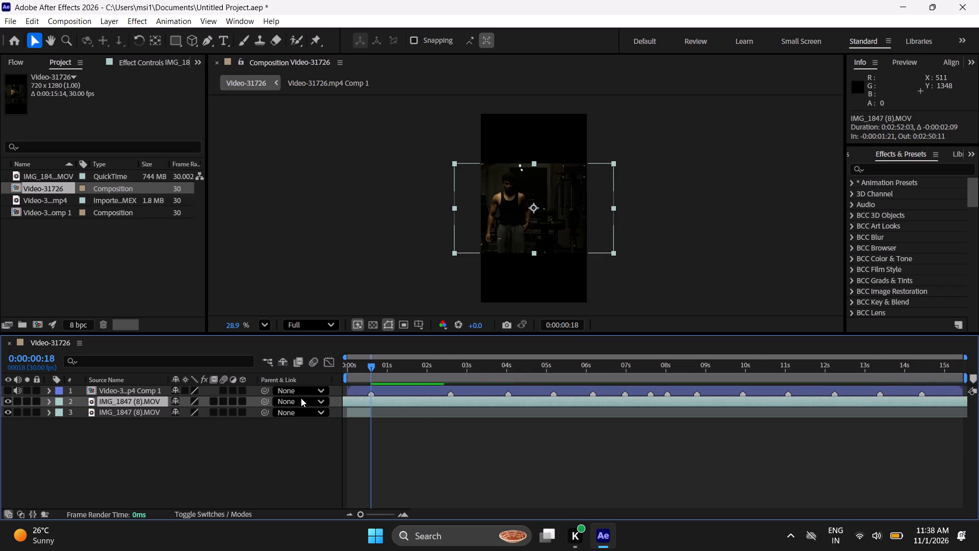
drag(301, 398, 214, 408)
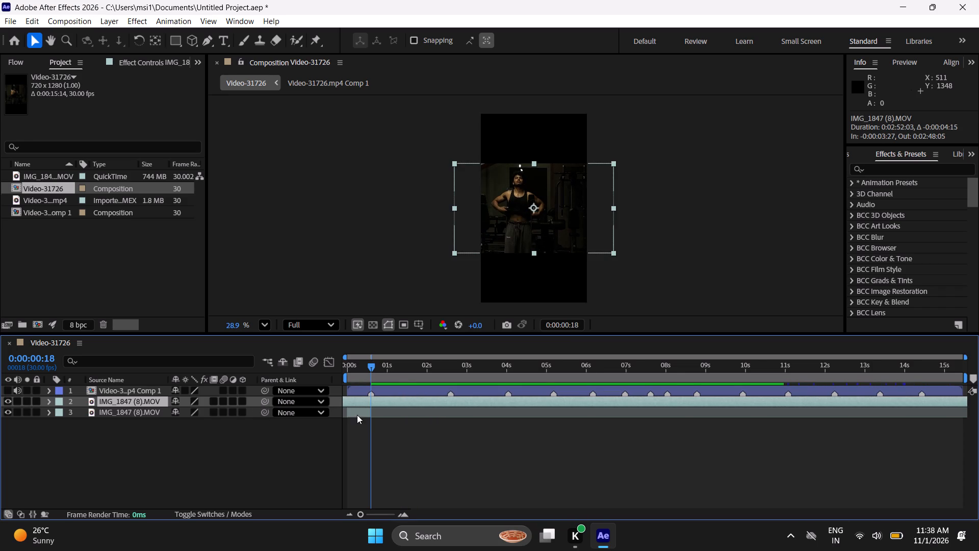
drag(366, 400, 496, 413)
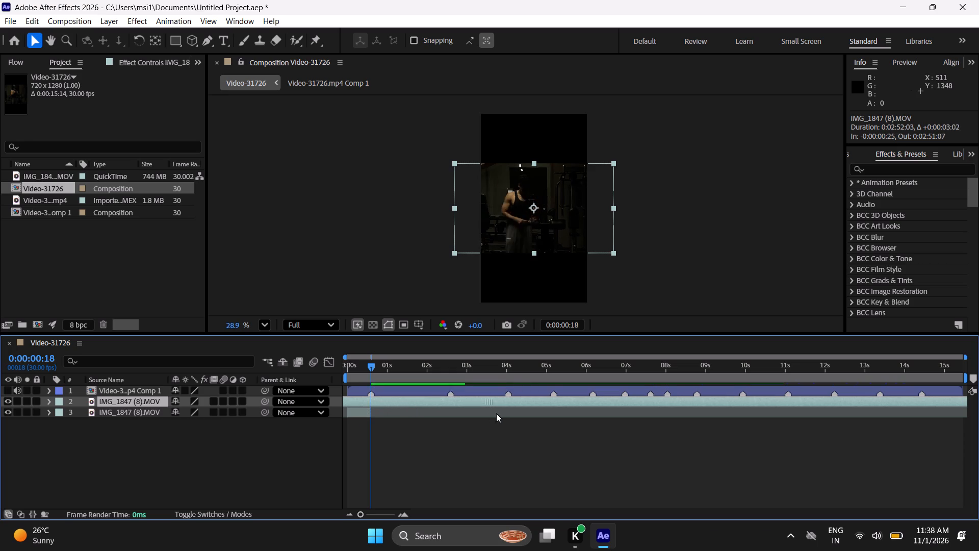
drag(496, 413, 126, 414)
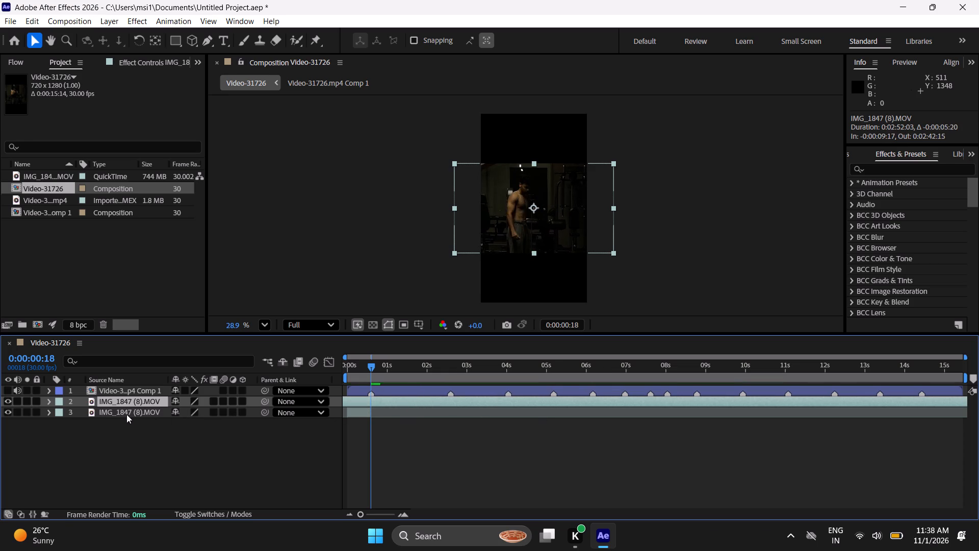
drag(126, 414, 0, 422)
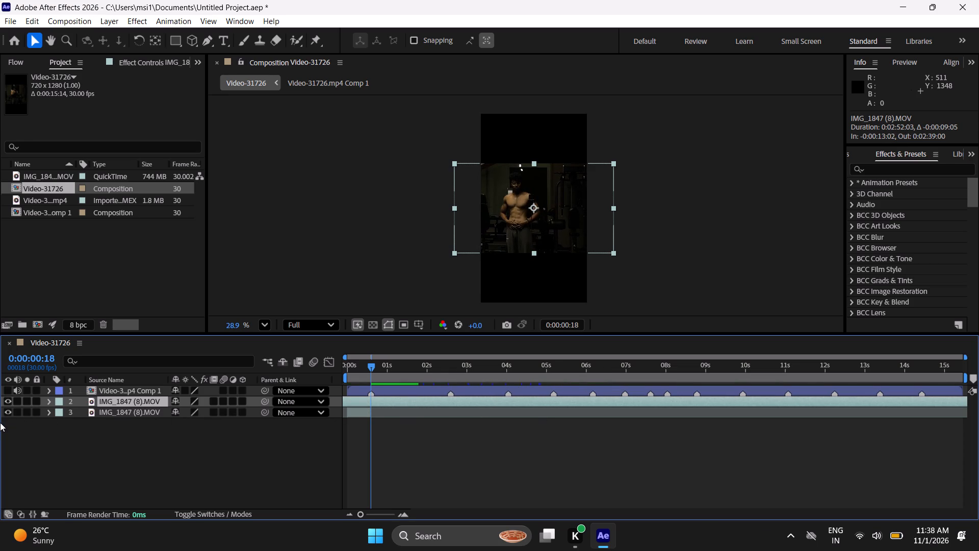
drag(0, 422, 594, 427)
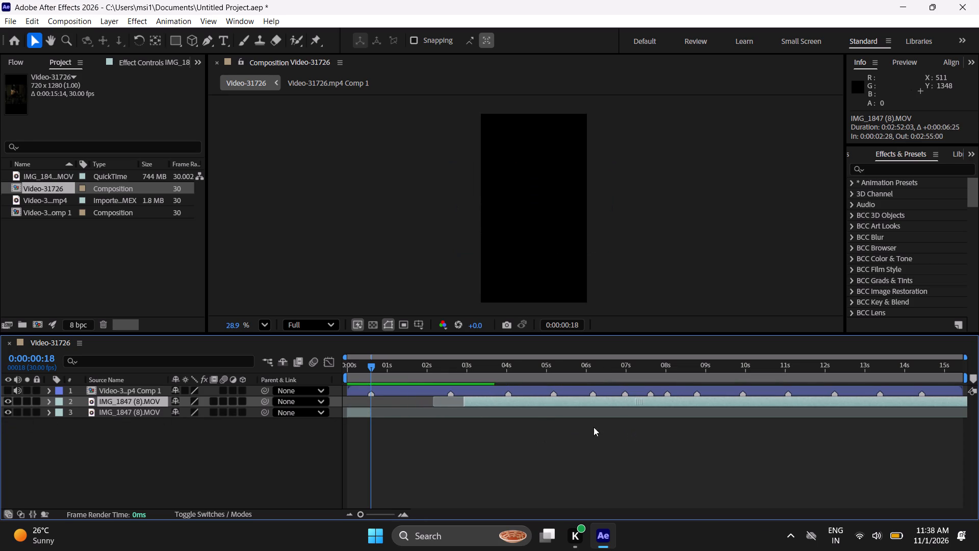
drag(594, 427, 545, 427)
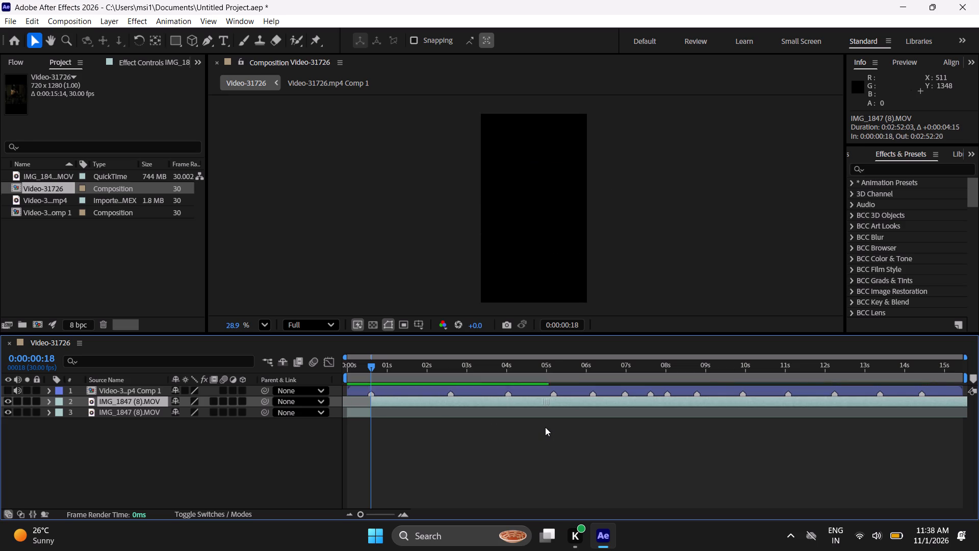
drag(545, 427, 493, 430)
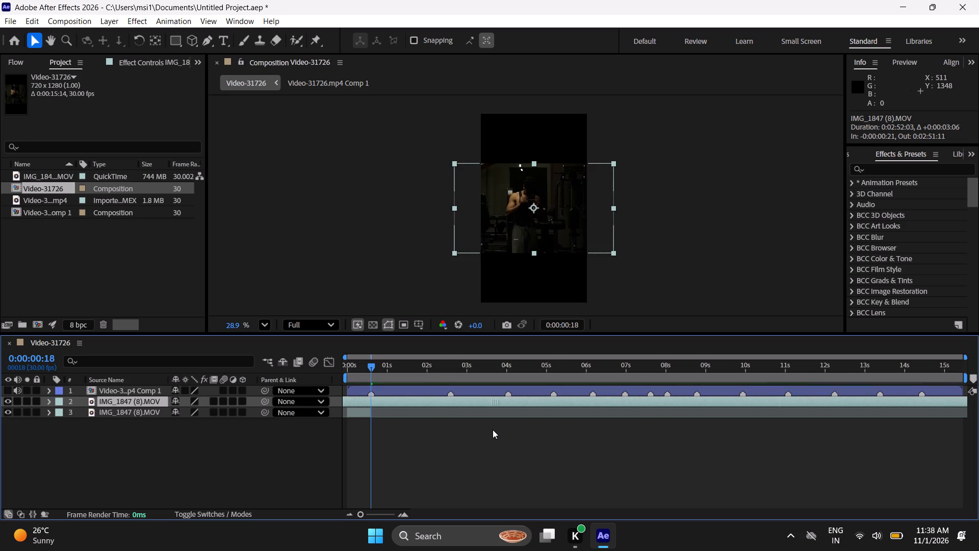
drag(493, 430, 439, 434)
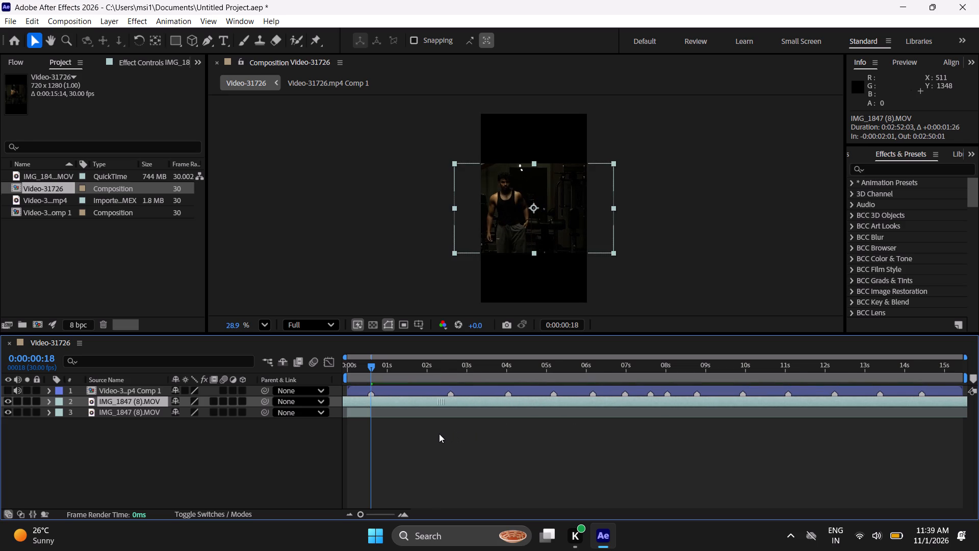
drag(439, 434, 451, 437)
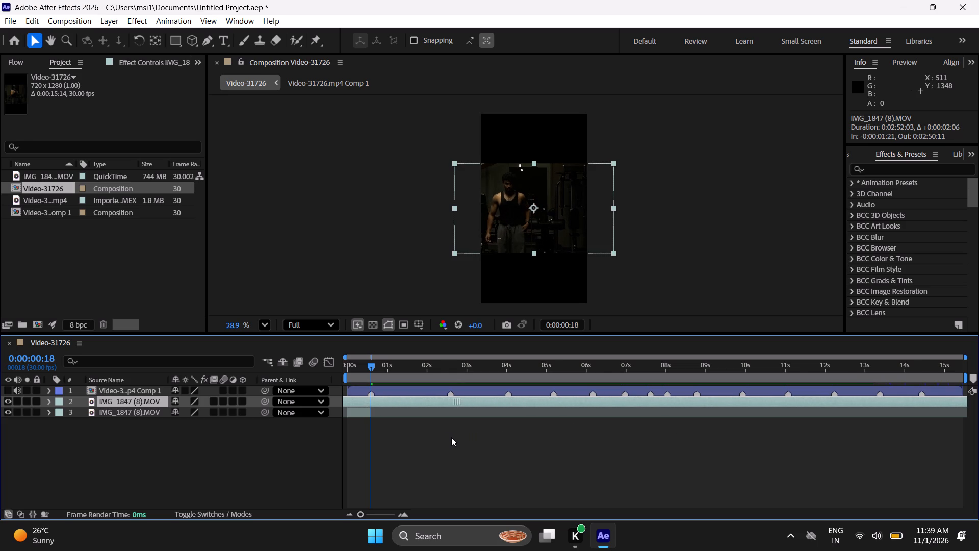
drag(451, 437, 453, 439)
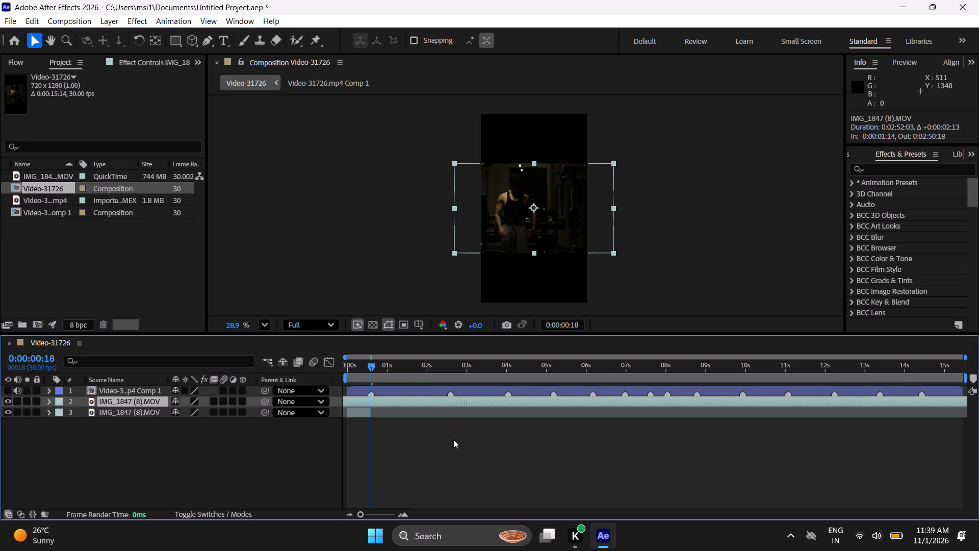
drag(453, 439, 418, 440)
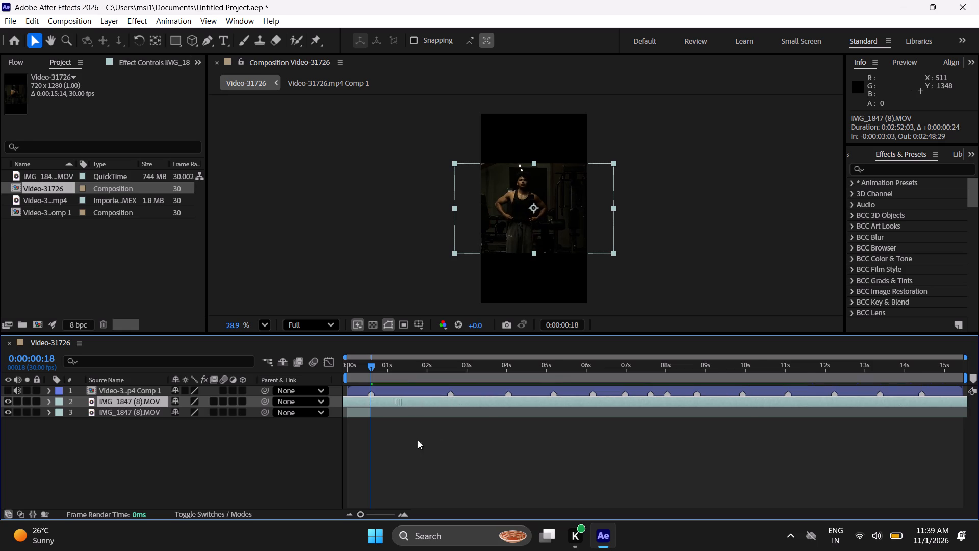
drag(418, 440, 479, 439)
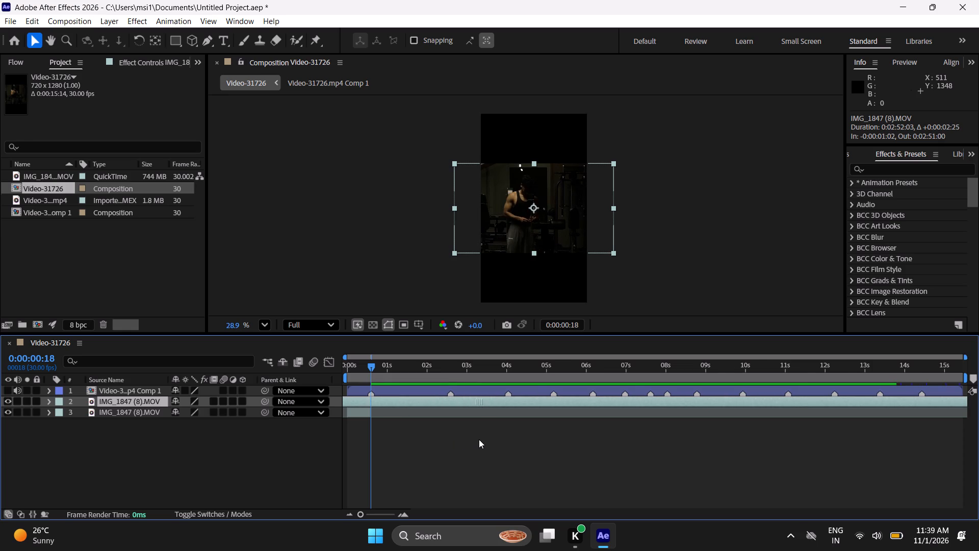
drag(479, 439, 455, 443)
Play the second IMG_1847 (8).MOV segment from the 0:00:00:18 cut and examine its poses against the reference layer's markers.
key(space)
key(space)
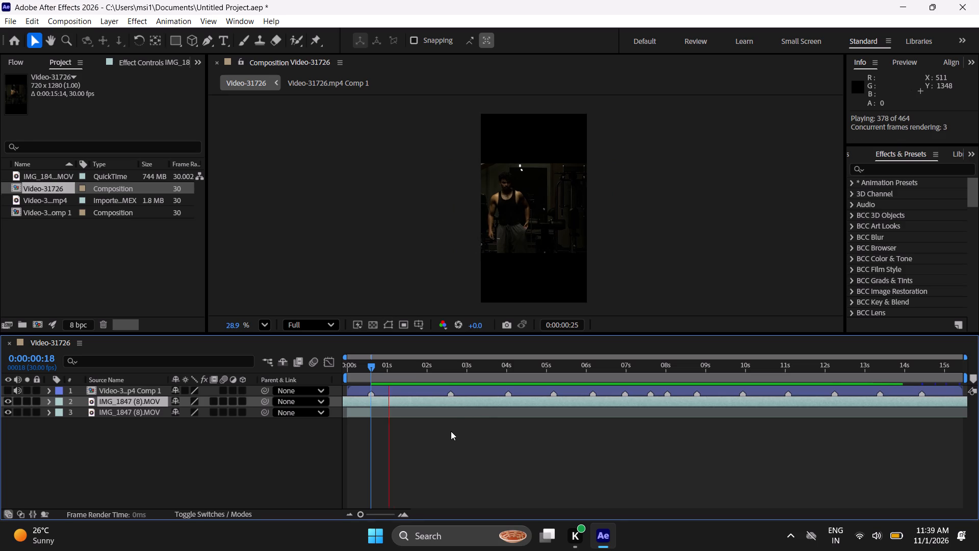
key(space)
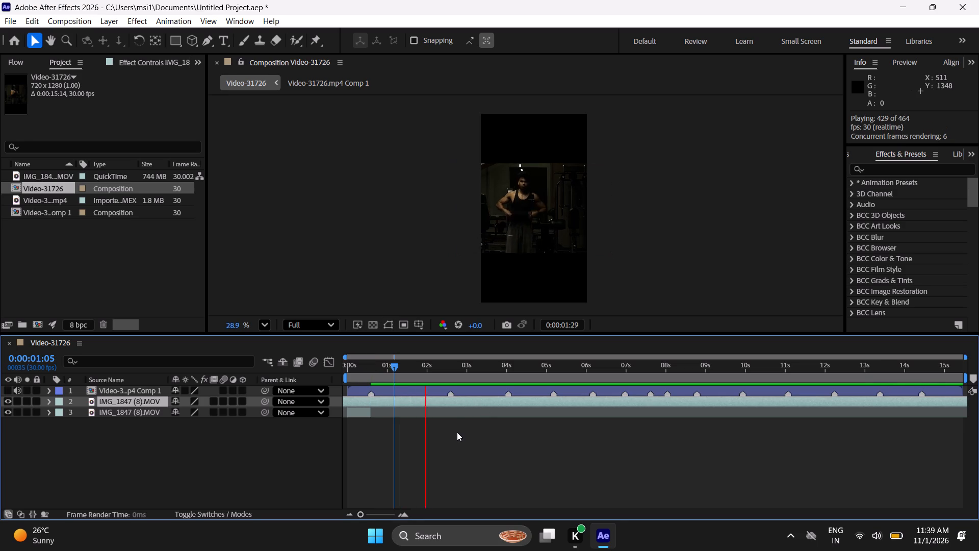
key(space)
key(space)
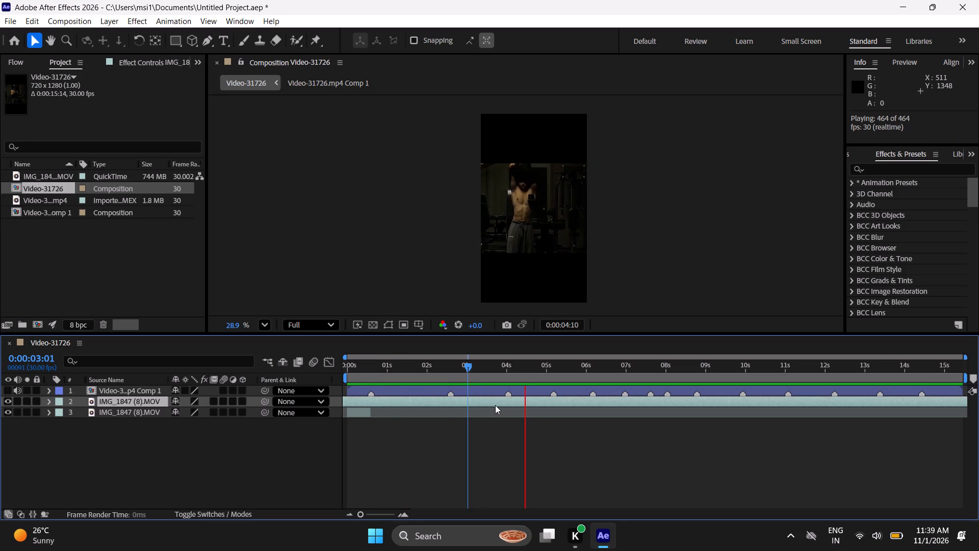
key(space)
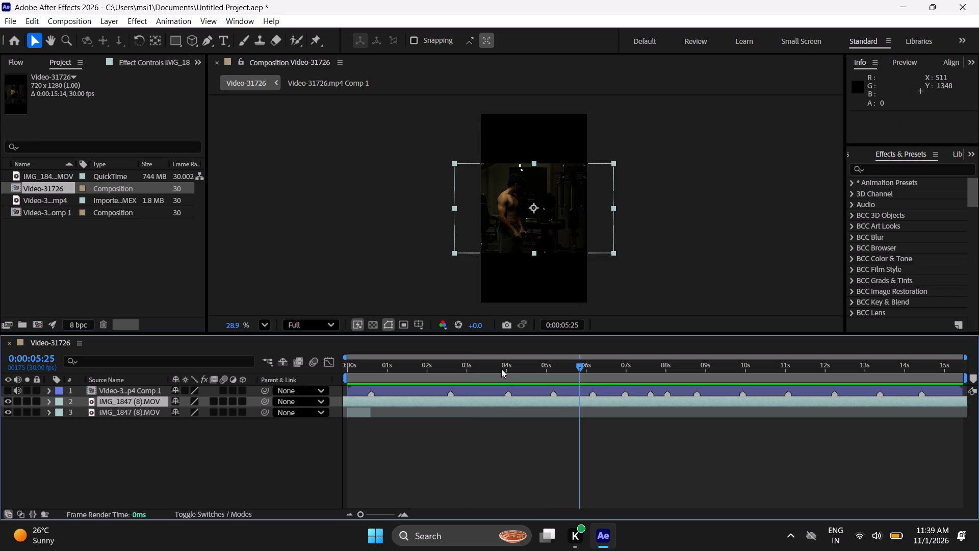
key(space)
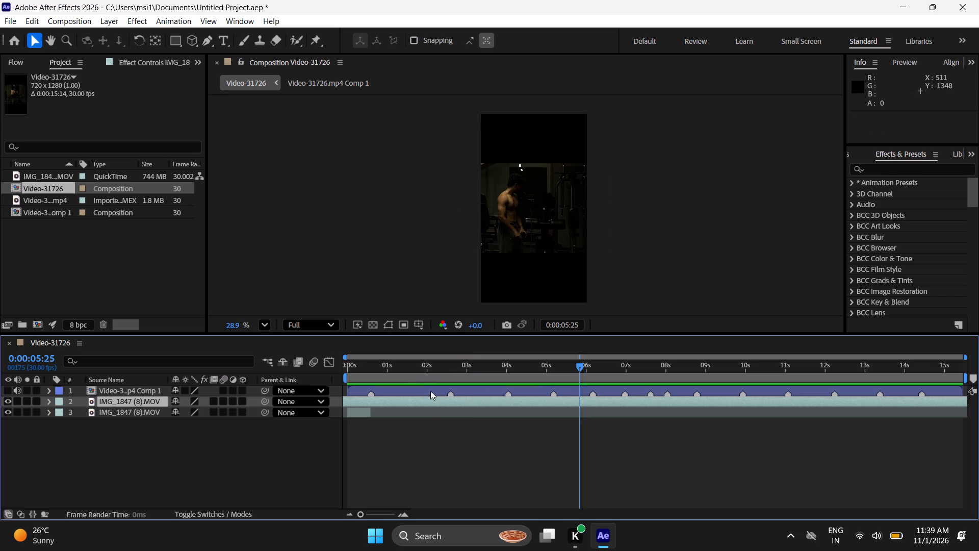
key(space)
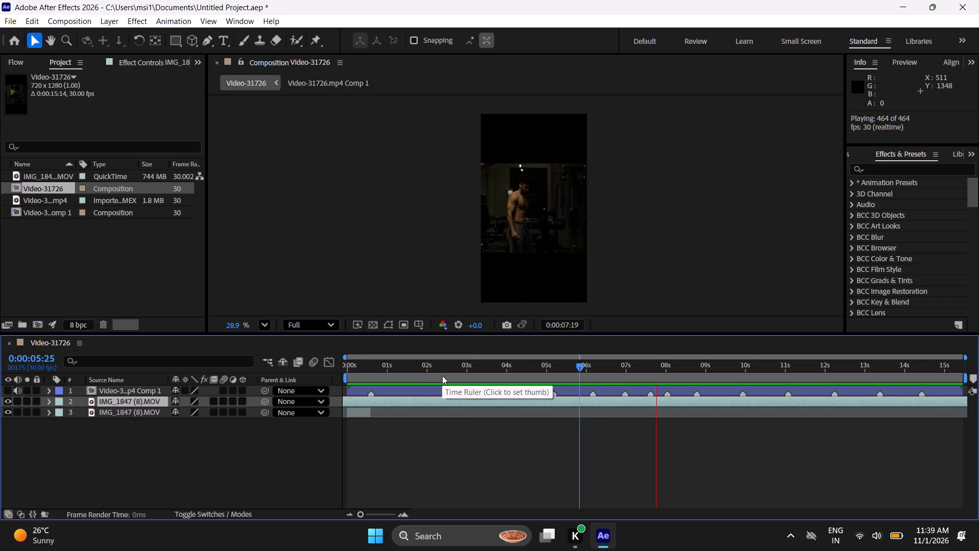
Slide the second IMG_1847 (8).MOV segment about 2 seconds 6 frames earlier so the hands-on-hips pose appears at the 0:00:00:18 cut.
click(397, 377)
drag(394, 378, 362, 388)
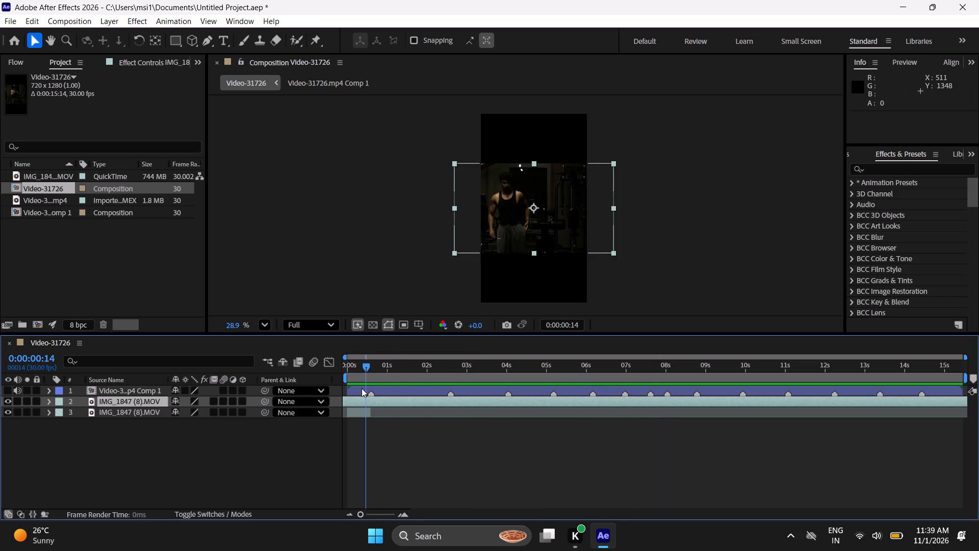
drag(362, 388, 365, 399)
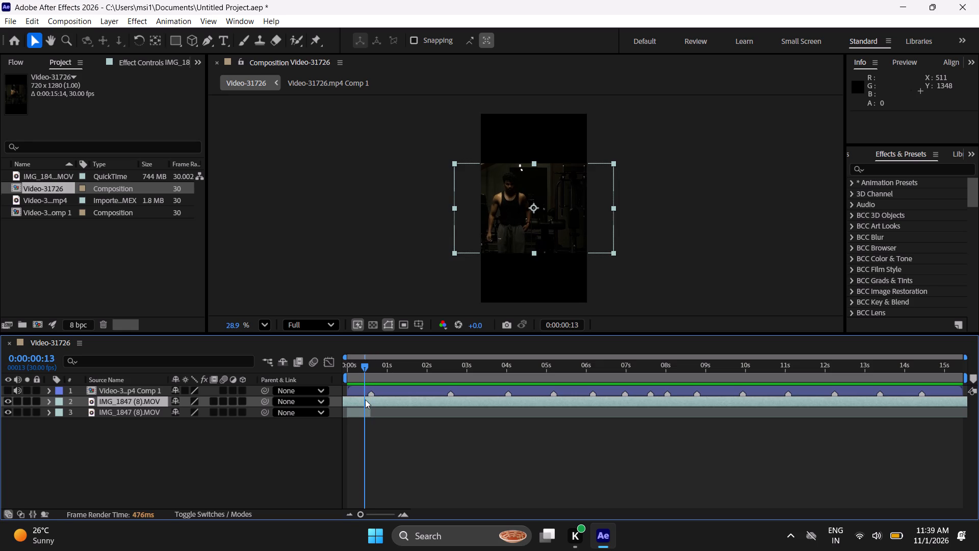
drag(365, 399, 371, 404)
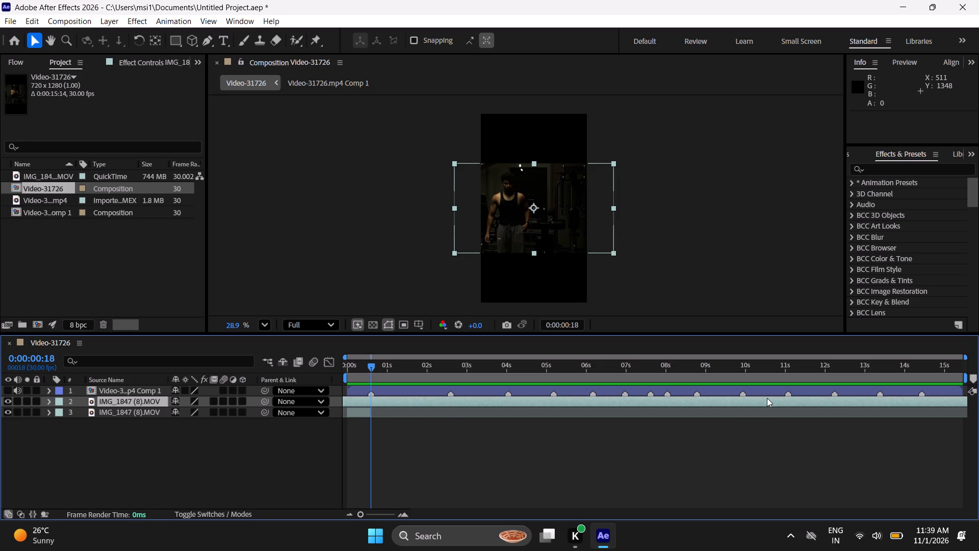
drag(767, 403, 699, 404)
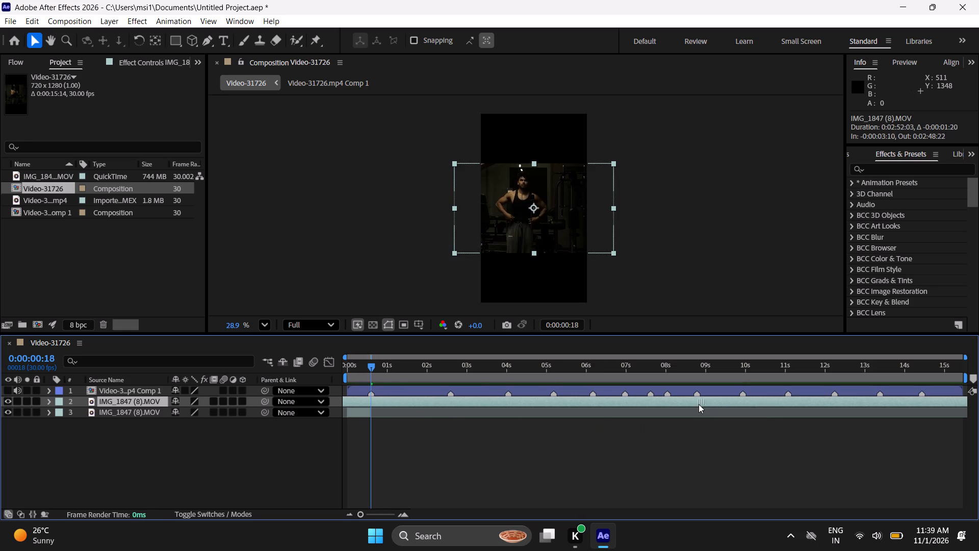
drag(699, 404, 561, 407)
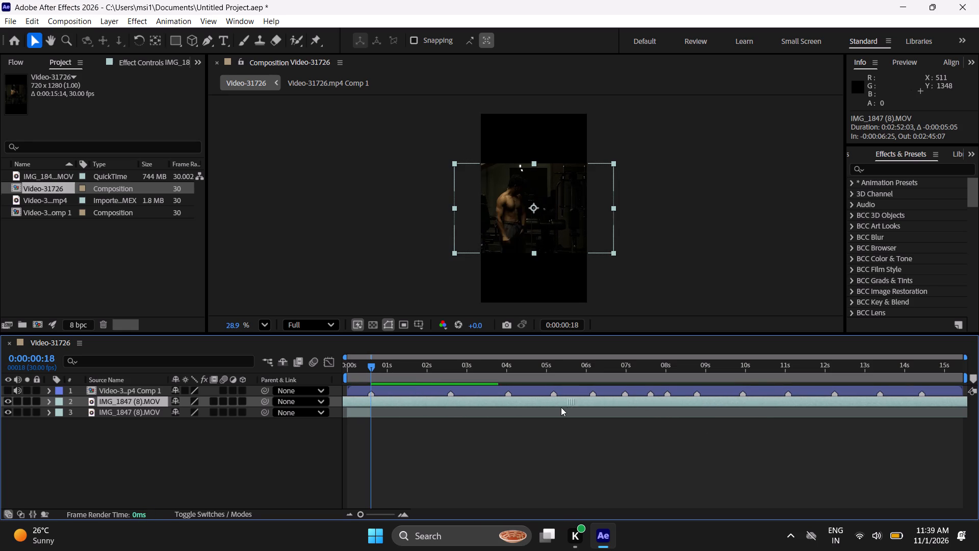
drag(561, 407, 693, 405)
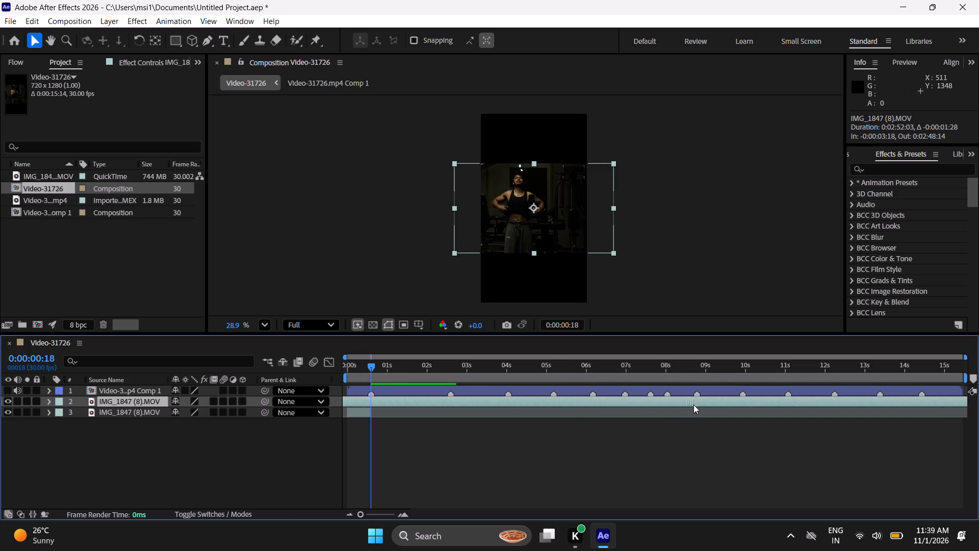
drag(693, 405, 455, 405)
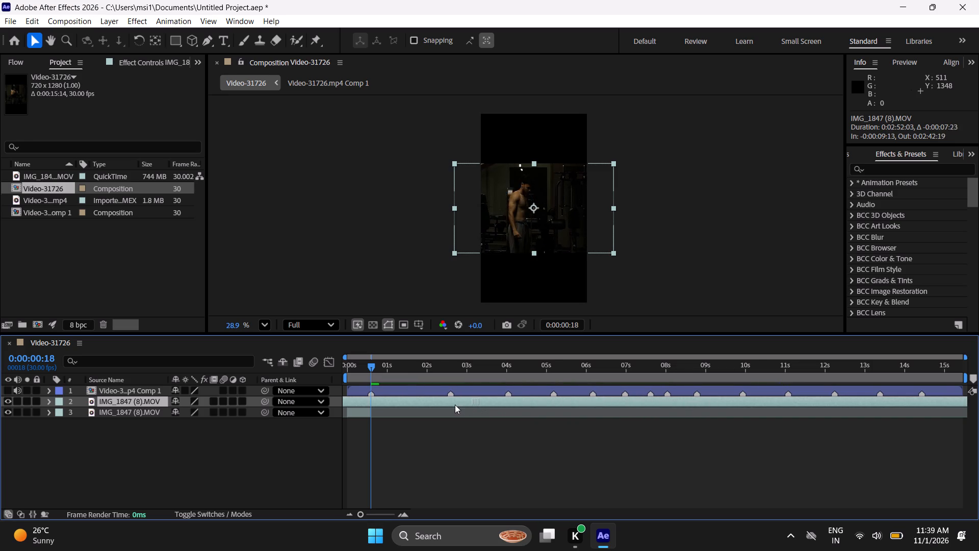
drag(455, 405, 350, 405)
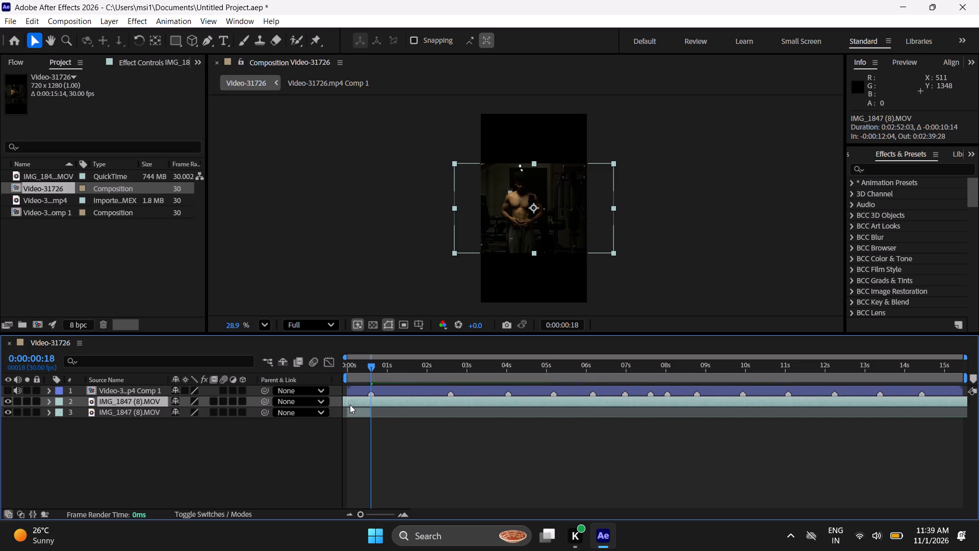
drag(350, 405, 381, 405)
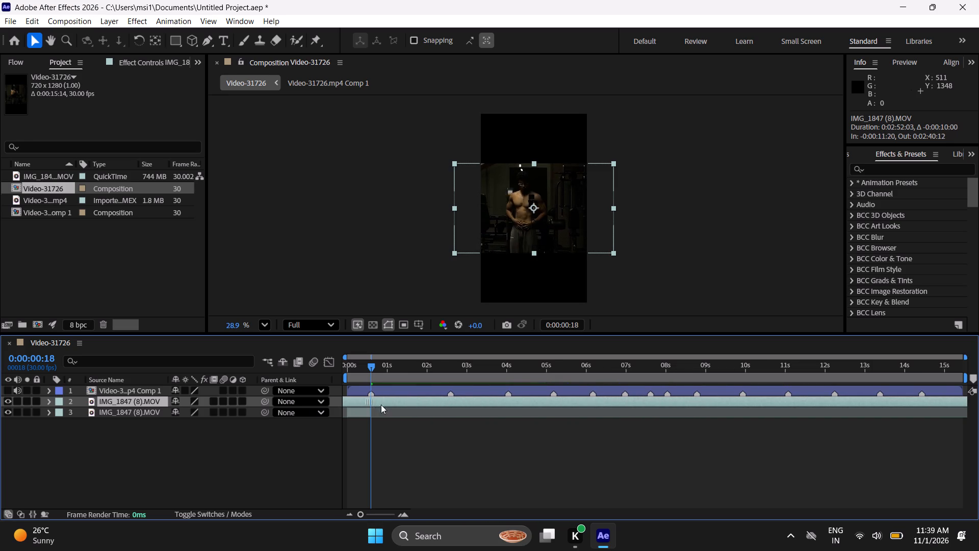
drag(381, 405, 761, 417)
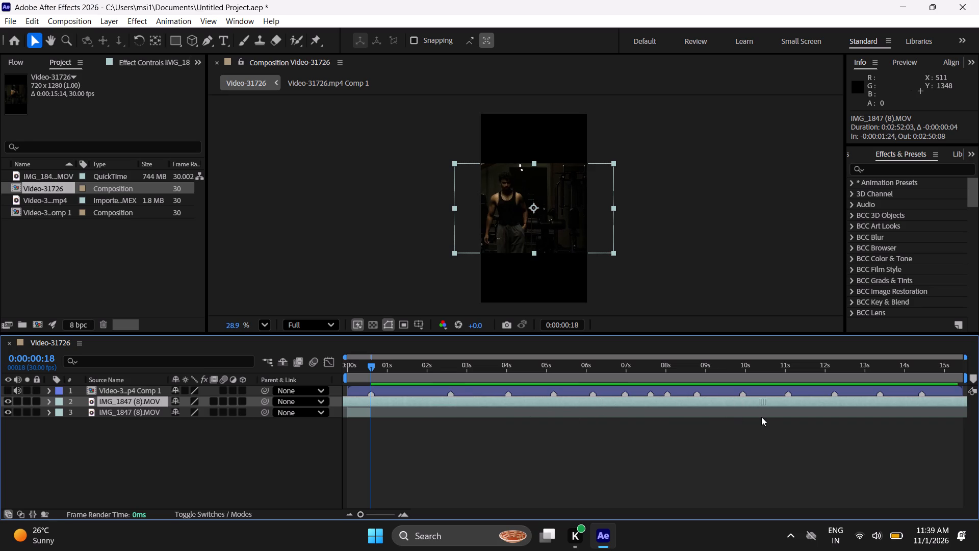
drag(761, 417, 712, 416)
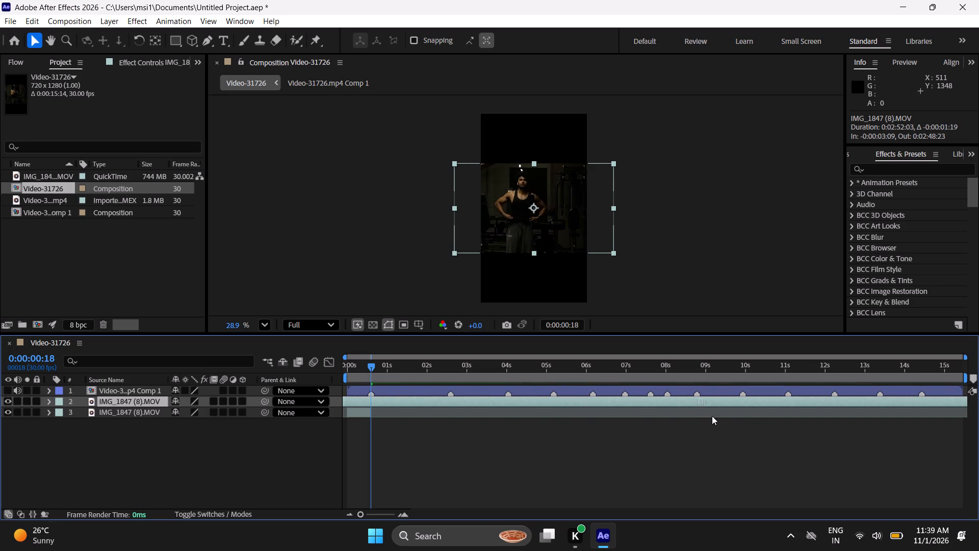
drag(712, 416, 690, 414)
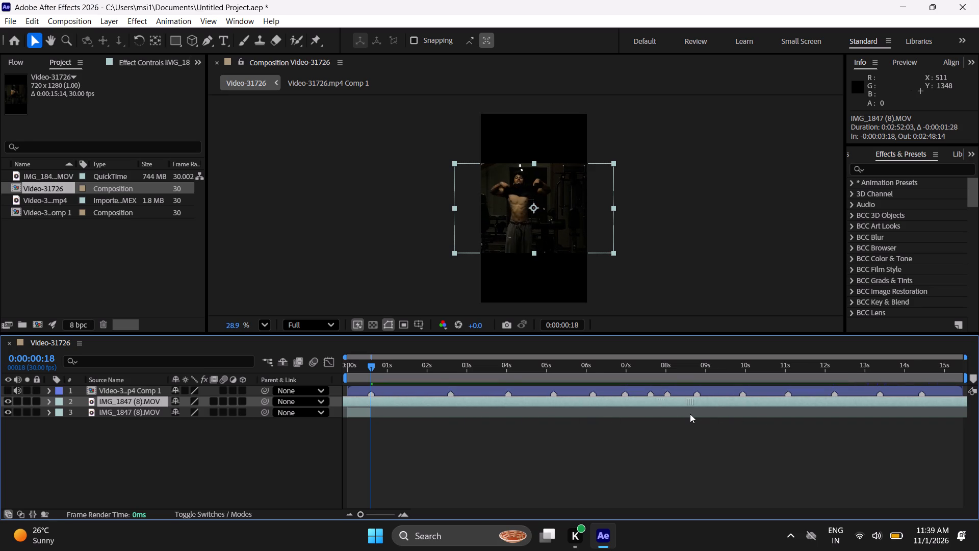
drag(690, 414, 679, 414)
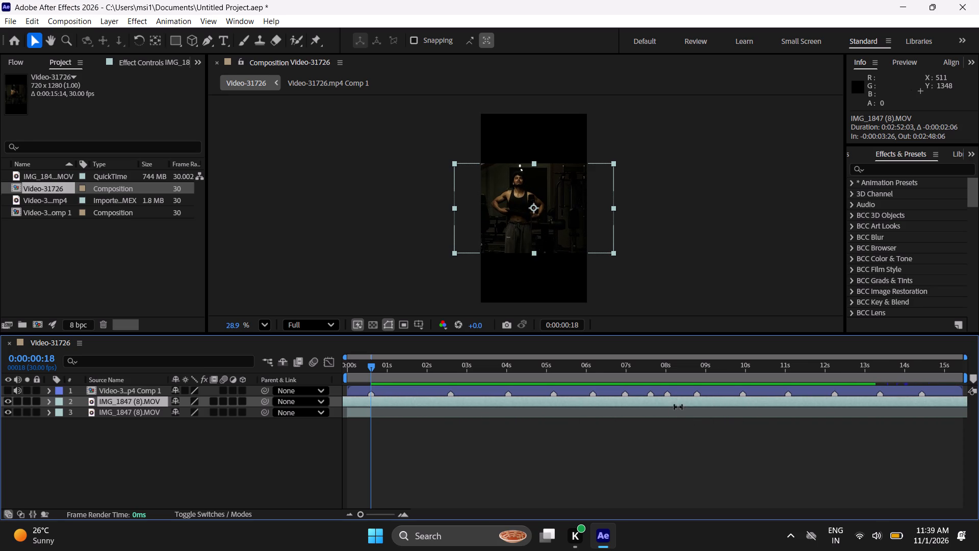
Split the shifted IMG_1847 (8).MOV segment at 0:00:00:18 and delete the leftover piece before the cut.
key(ctrl+shift+d)
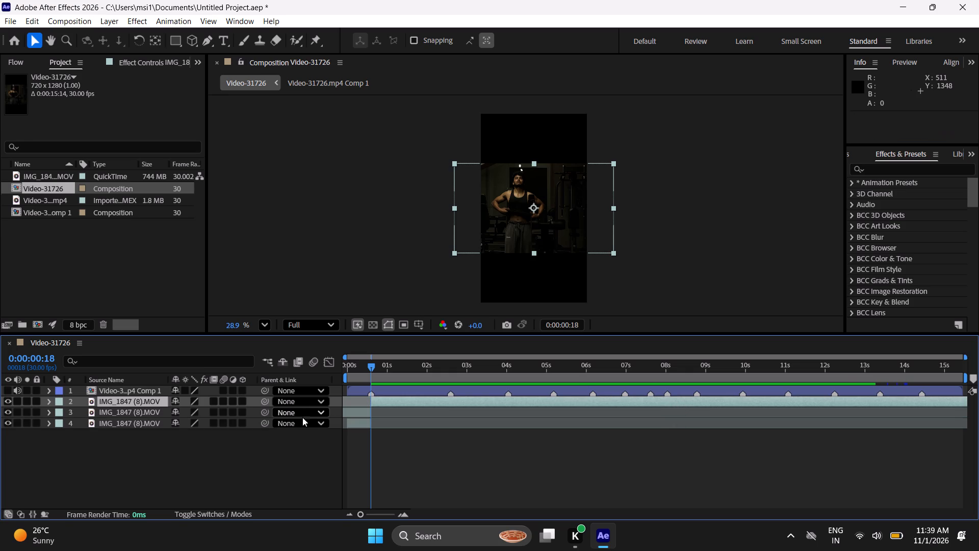
click(360, 413)
key(Delete)
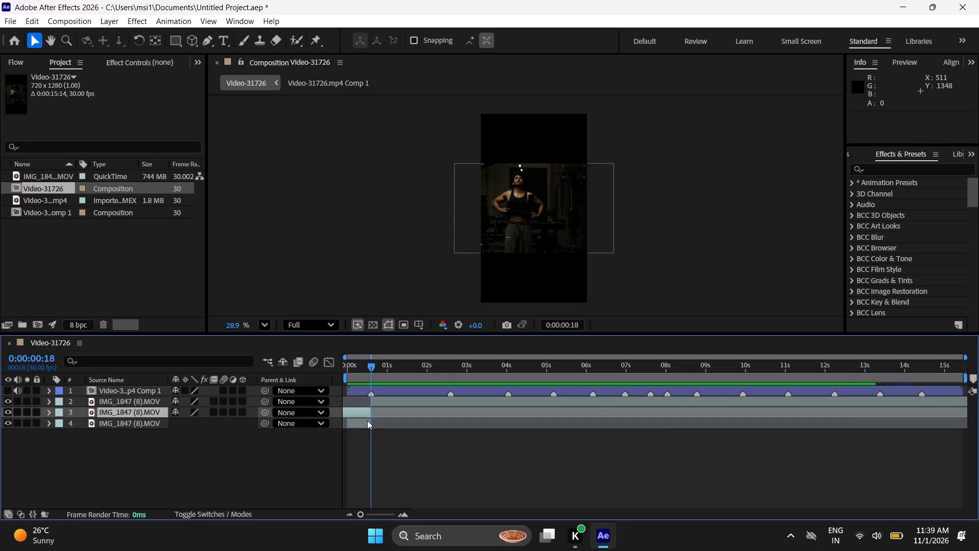
Play the second segment, then slide it about 27 frames earlier in total so the forearms-folded-at-chest pose starts at 0:00:00:18.
key(space)
key(space)
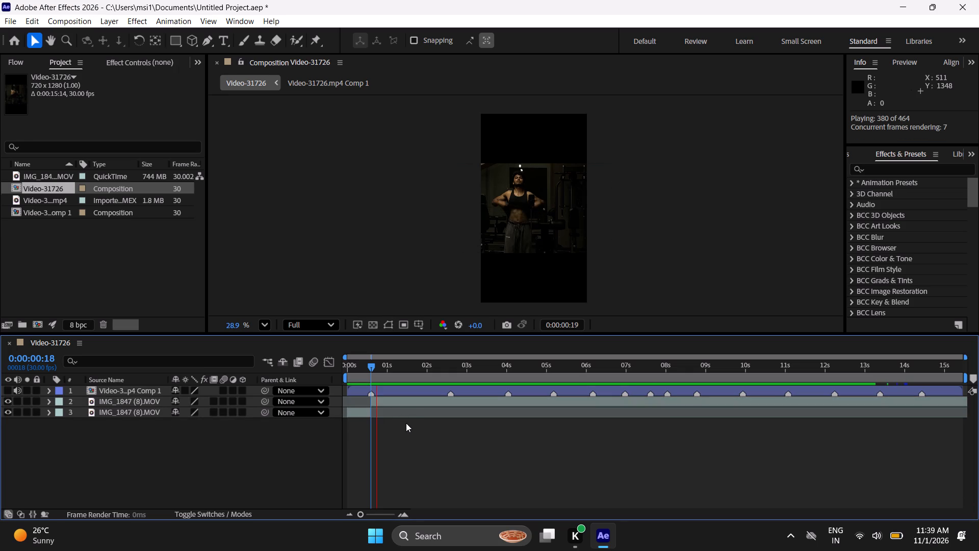
key(space)
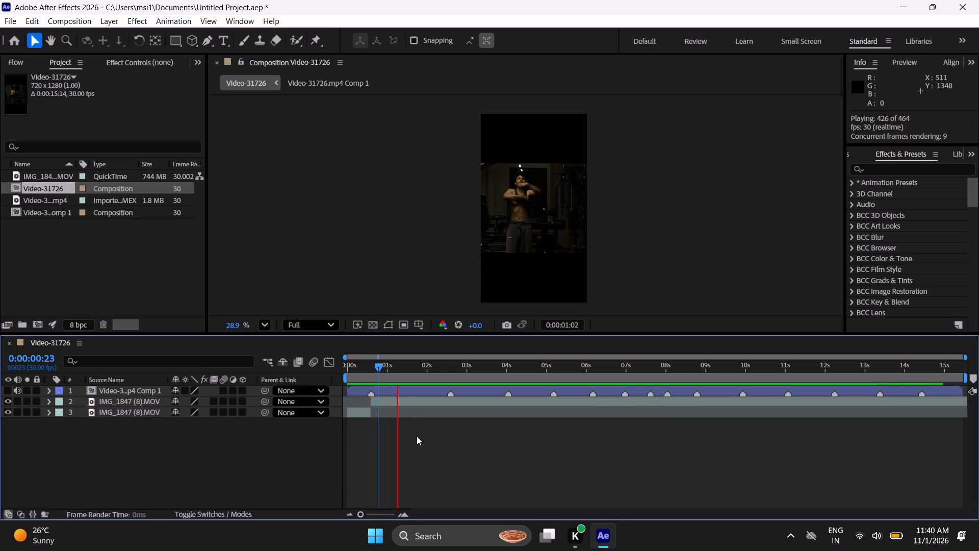
key(space)
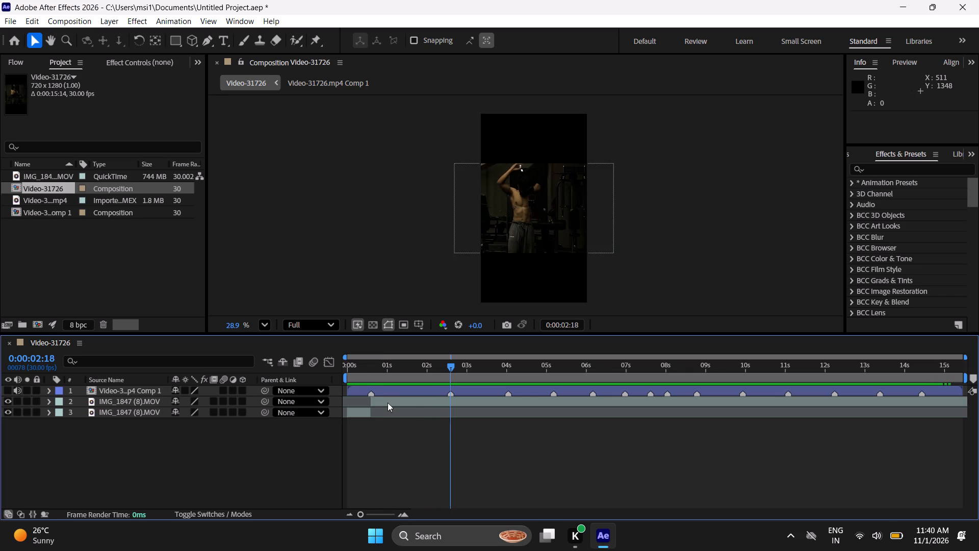
click(374, 379)
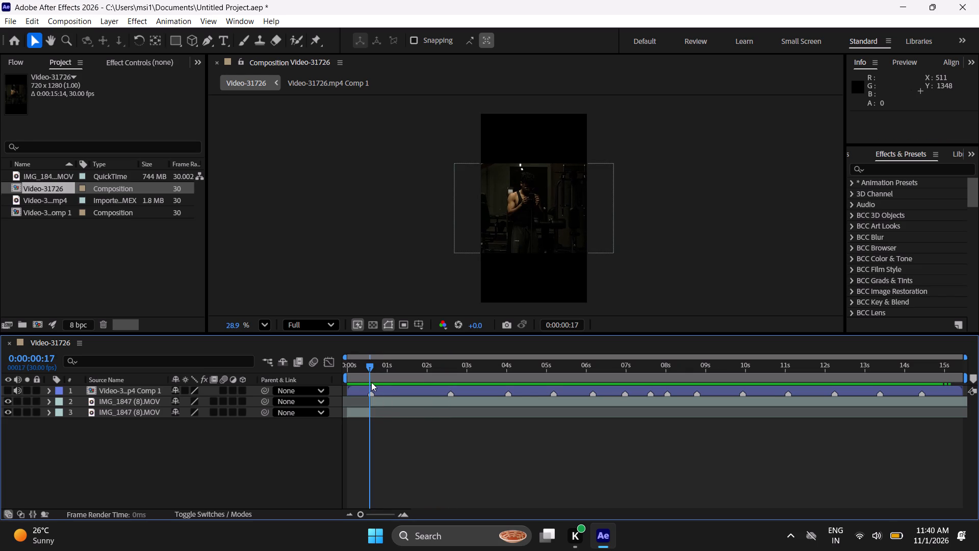
click(498, 406)
drag(535, 402, 495, 401)
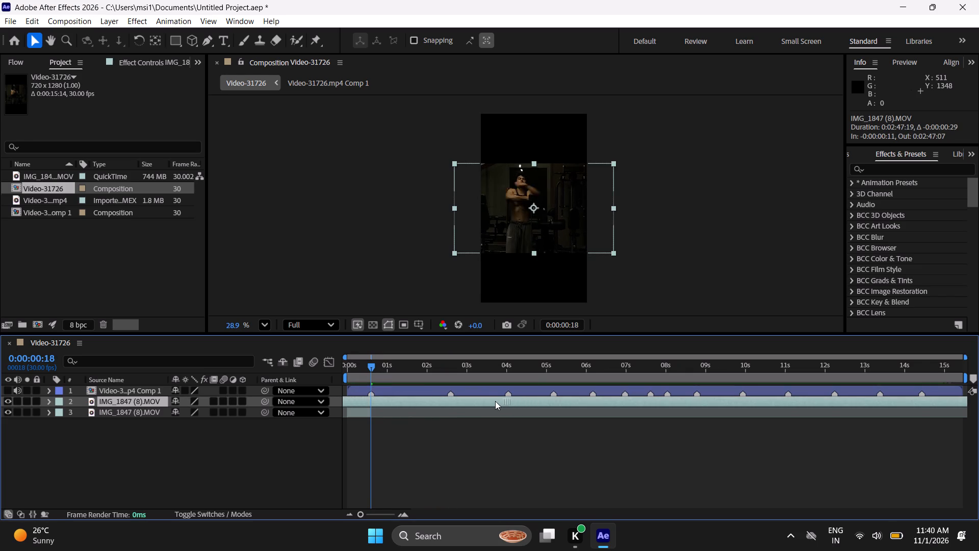
drag(495, 401, 483, 401)
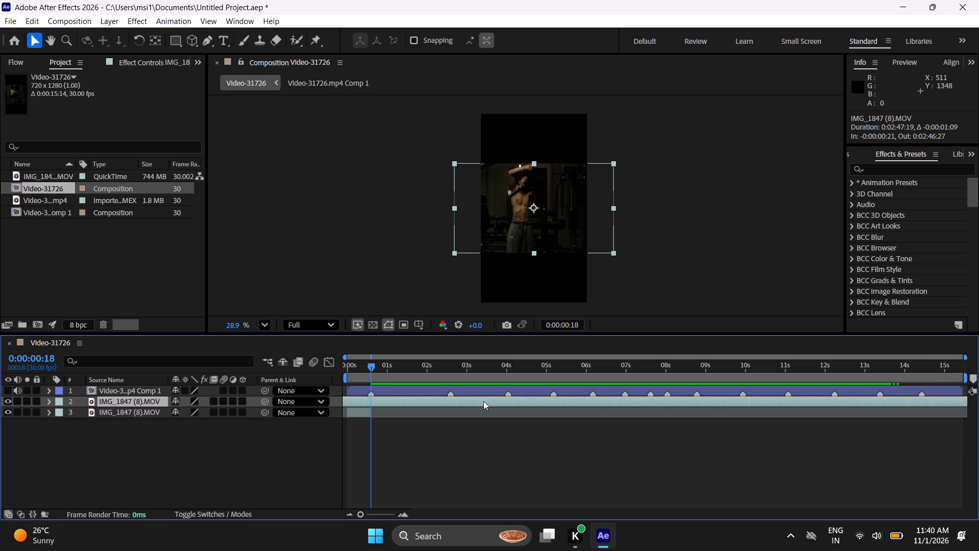
key(space)
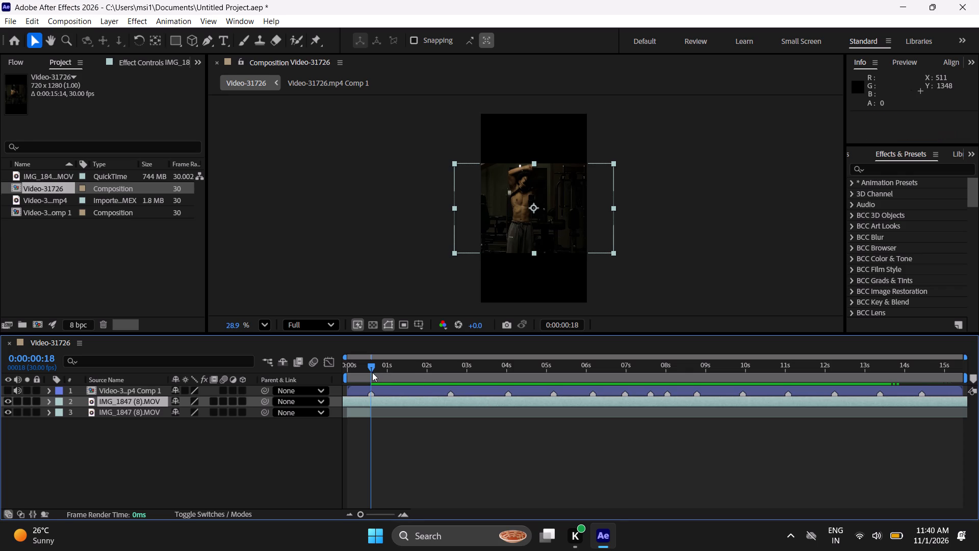
click(373, 368)
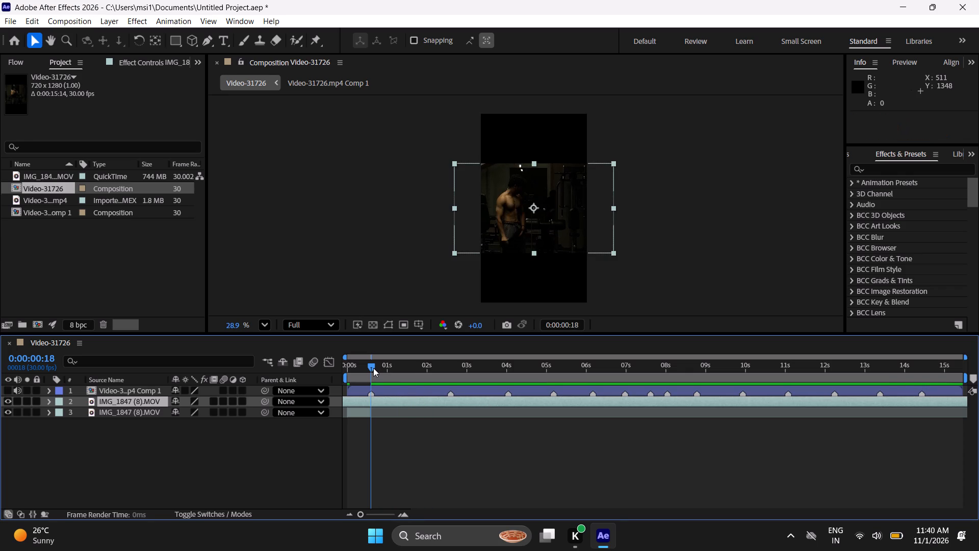
click(382, 406)
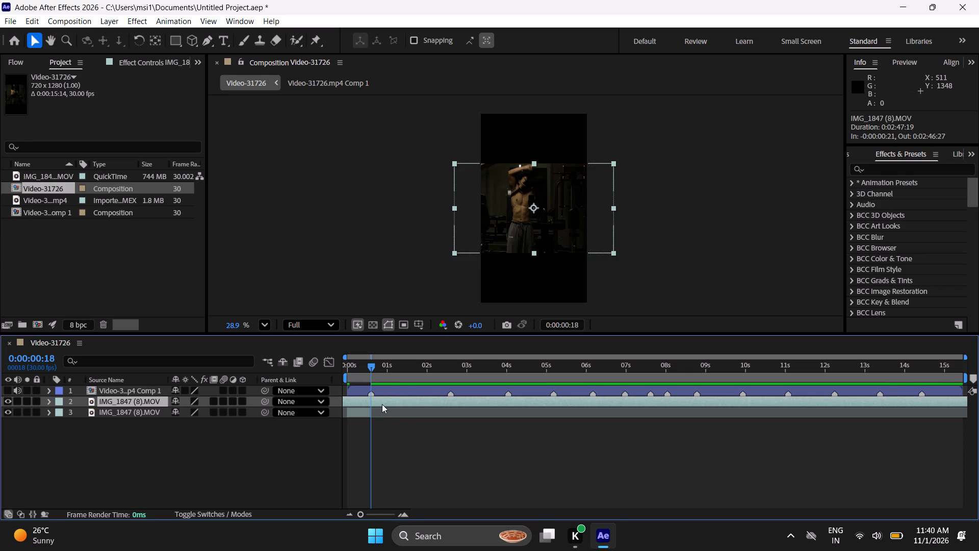
drag(381, 403, 396, 404)
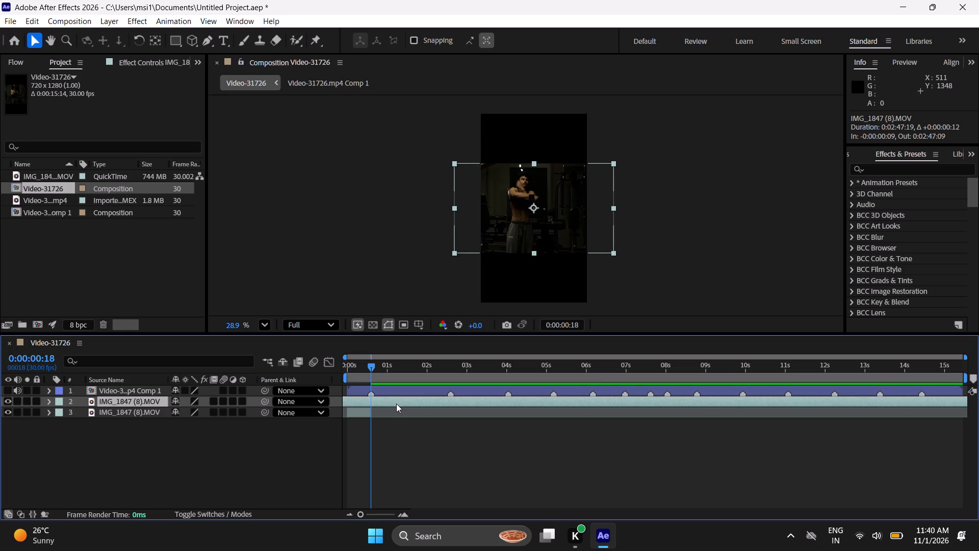
Split the second IMG_1847 (8).MOV segment at 0:00:00:18, delete the leftover piece before the cut, and play back the result.
key(ctrl+shift+d)
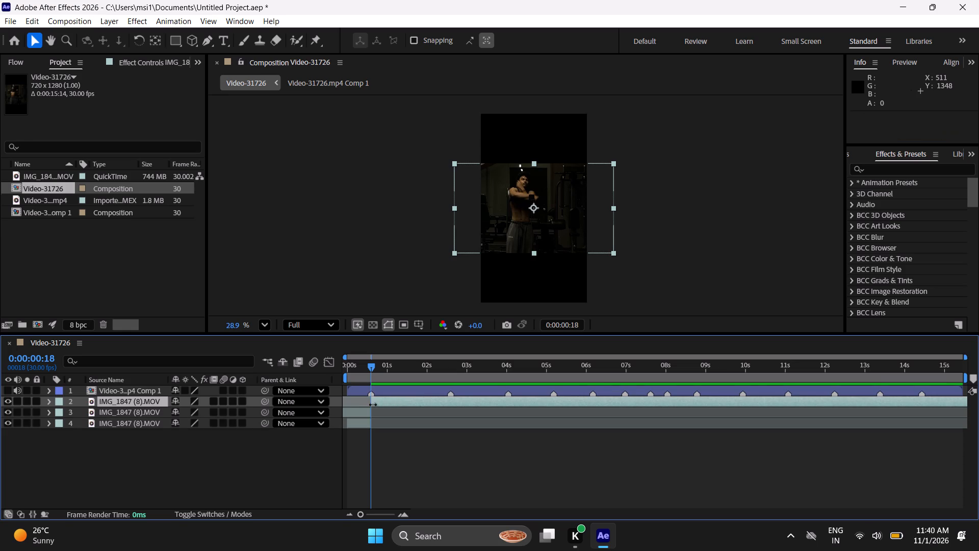
click(366, 410)
key(Delete)
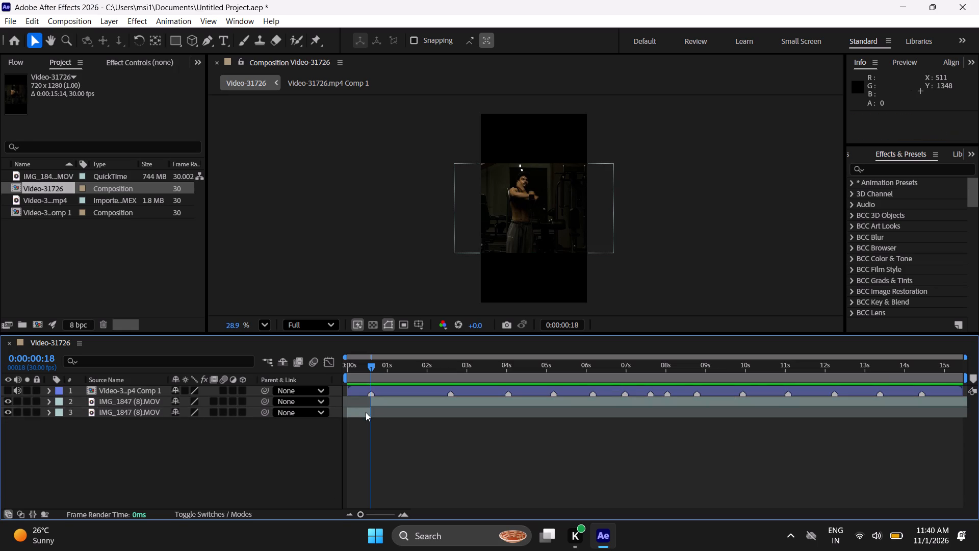
key(space)
key(space)
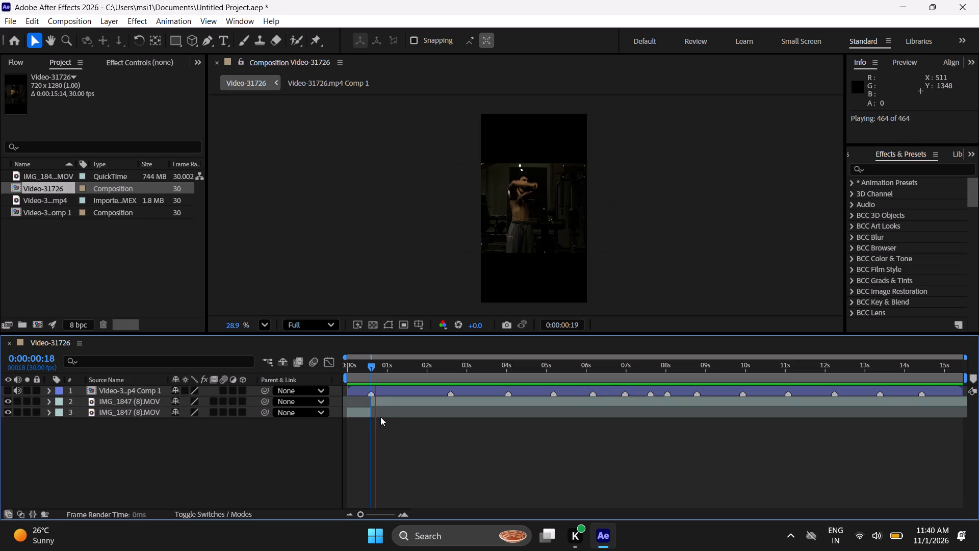
key(space)
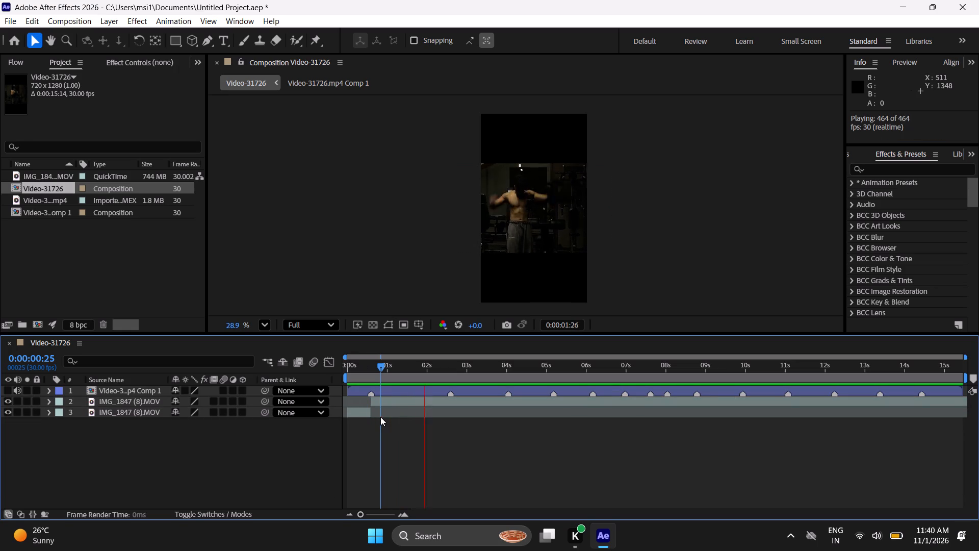
Slide the second IMG_1847 (8).MOV segment 10 frames later and trim its start back to the 0:00:00:18 cut.
key(space)
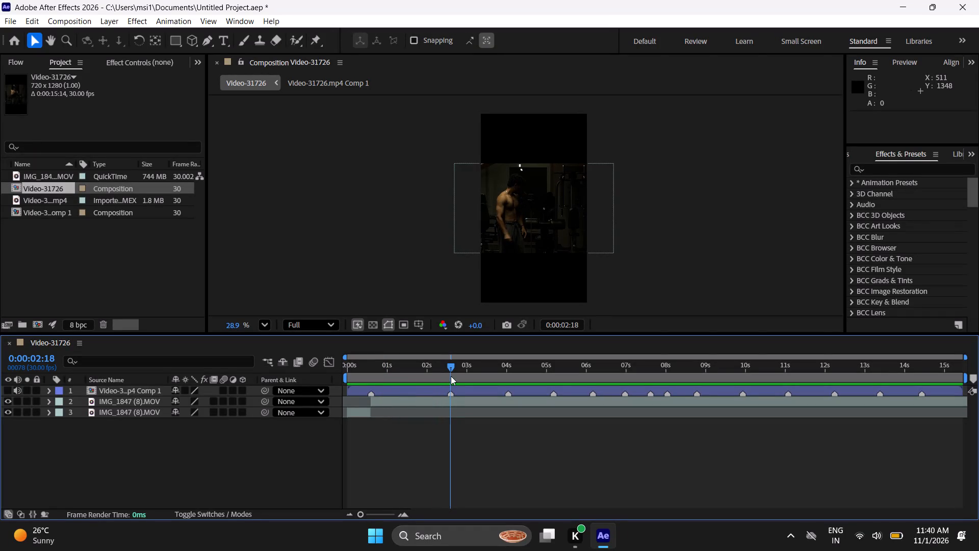
drag(452, 369, 428, 380)
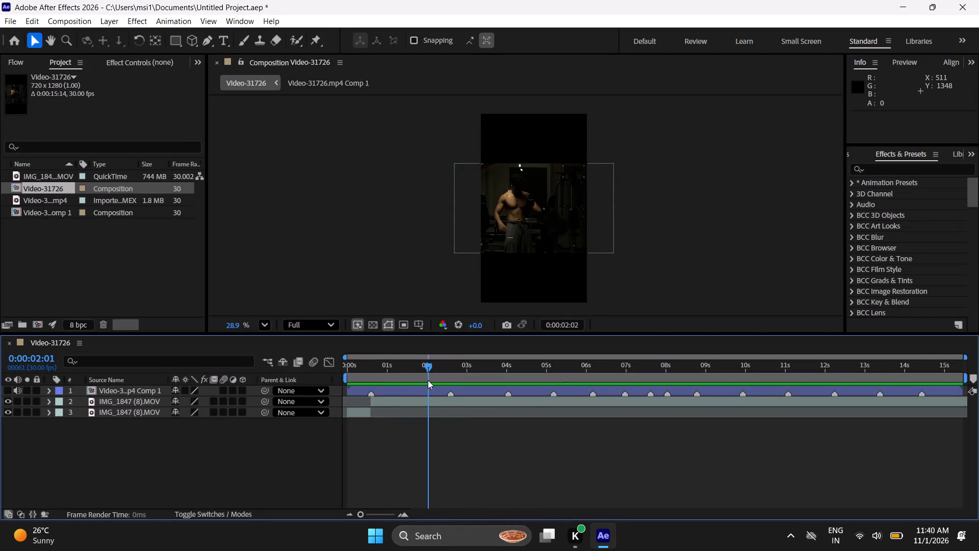
drag(428, 380, 448, 387)
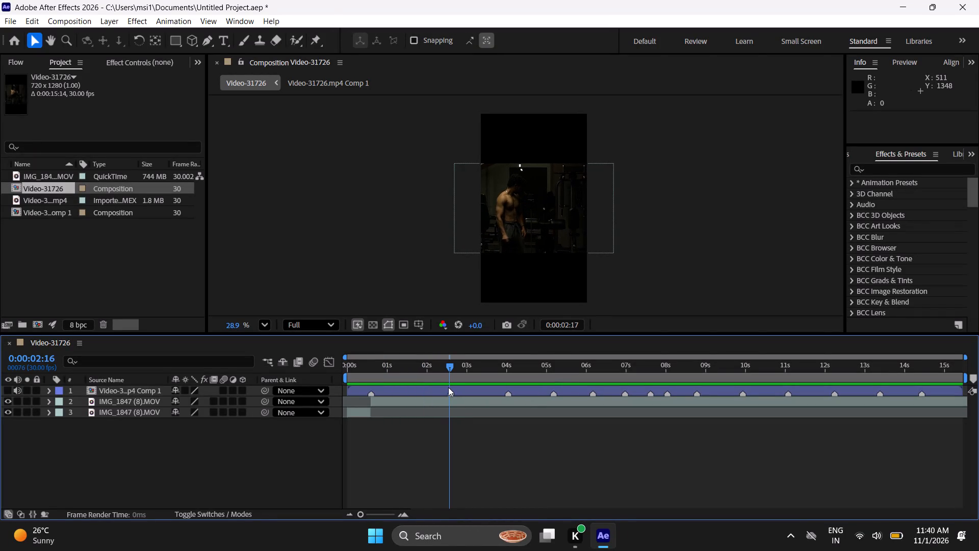
drag(448, 387, 430, 394)
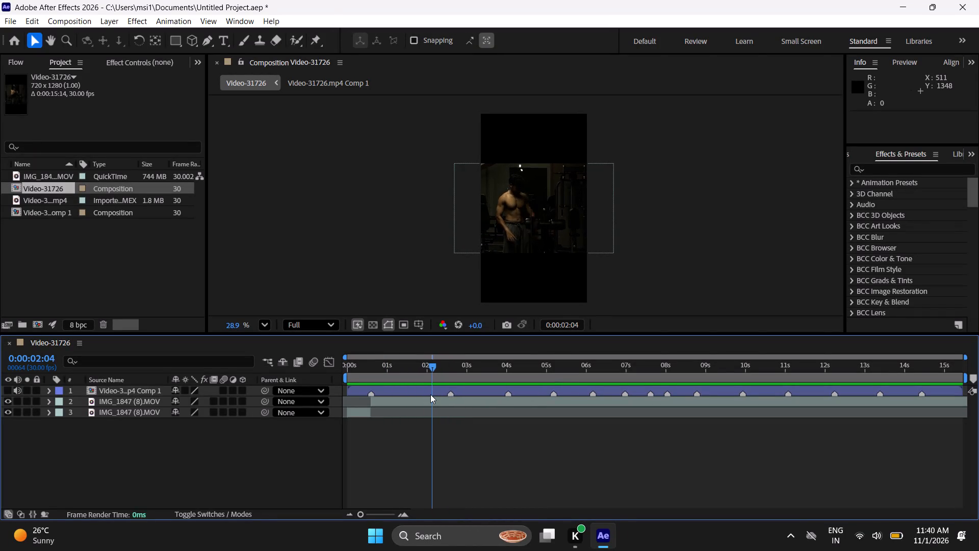
drag(430, 394, 436, 397)
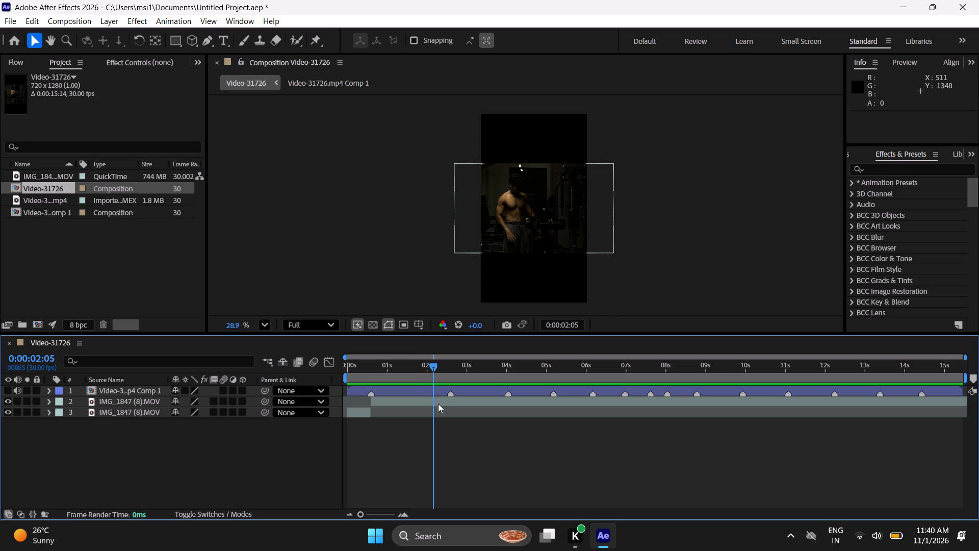
drag(437, 402, 450, 401)
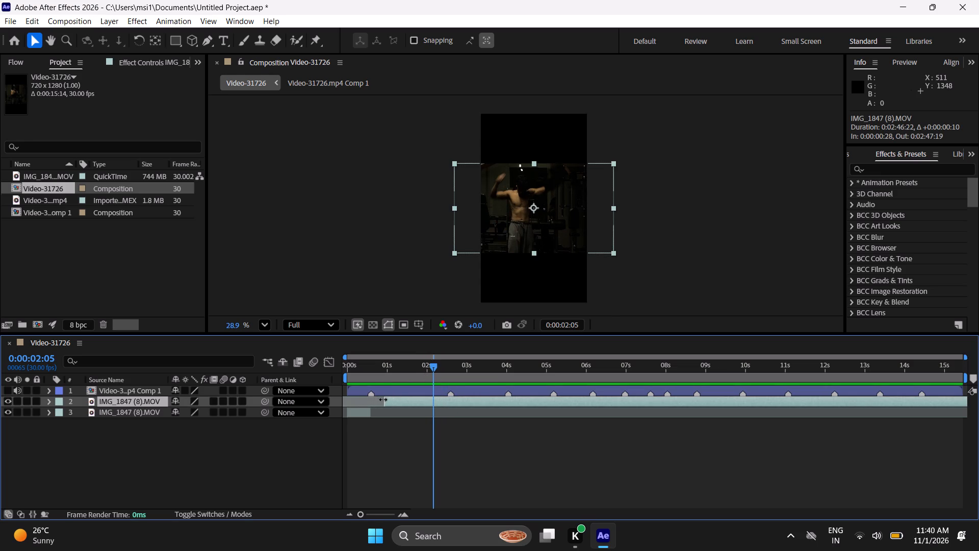
drag(383, 399, 369, 405)
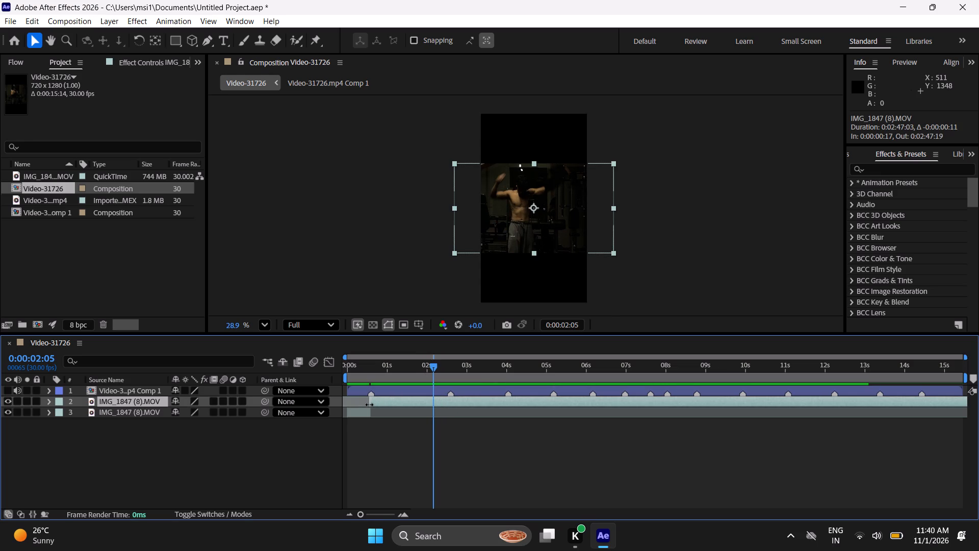
drag(369, 405, 370, 406)
click(380, 422)
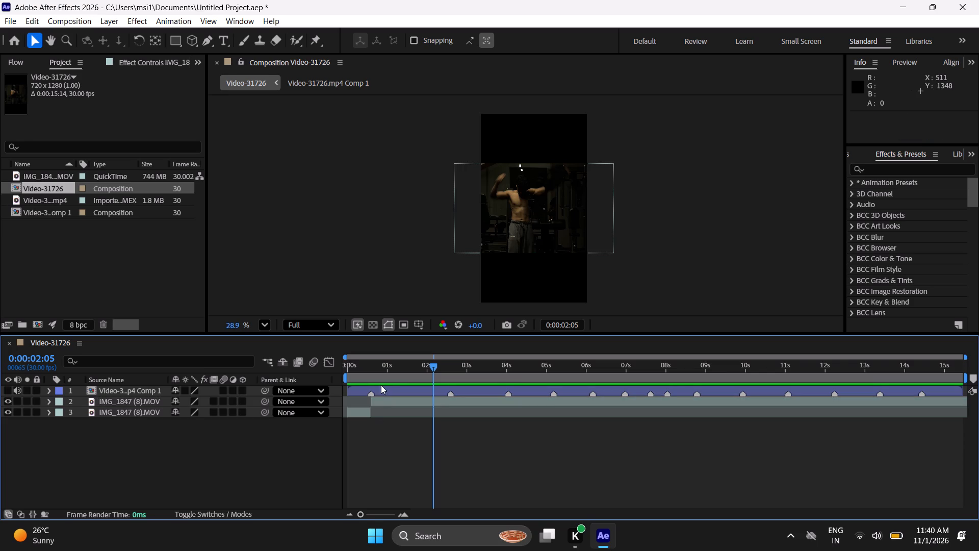
Play back from the start, then split the second IMG_1847 (8).MOV segment at the 0:00:02:18 marker.
drag(381, 380, 327, 383)
click(385, 458)
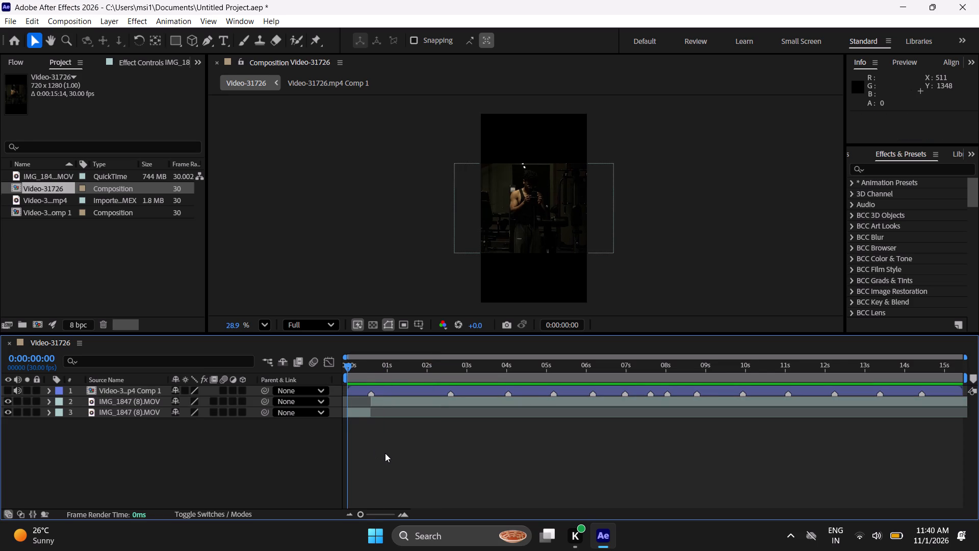
key(space)
key(space)
key(space)
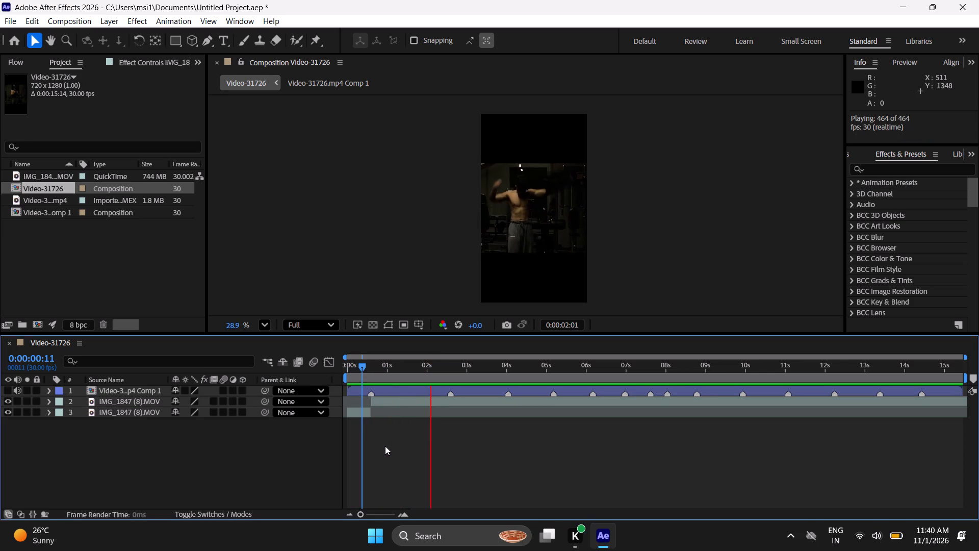
key(space)
drag(446, 377, 446, 377)
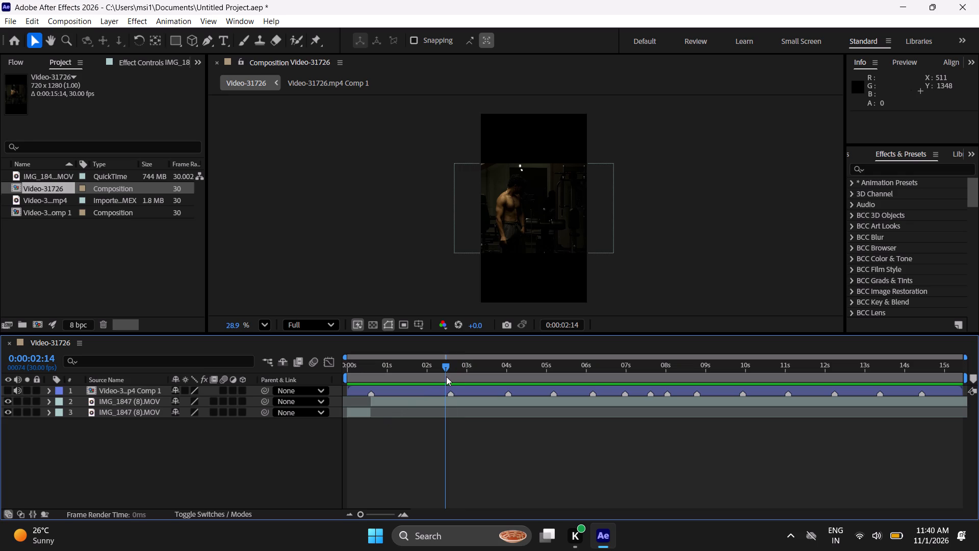
drag(446, 377, 451, 380)
click(453, 404)
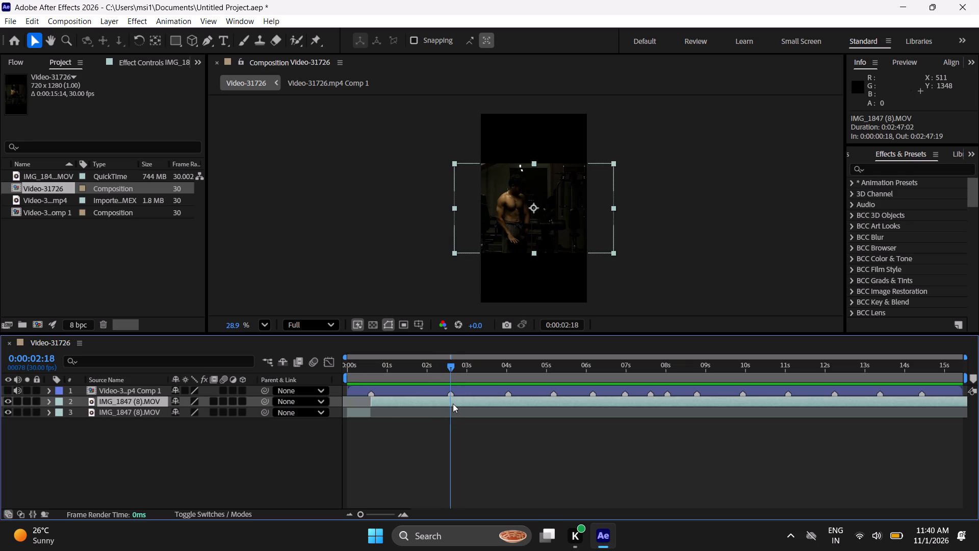
key(ctrl+shift+d)
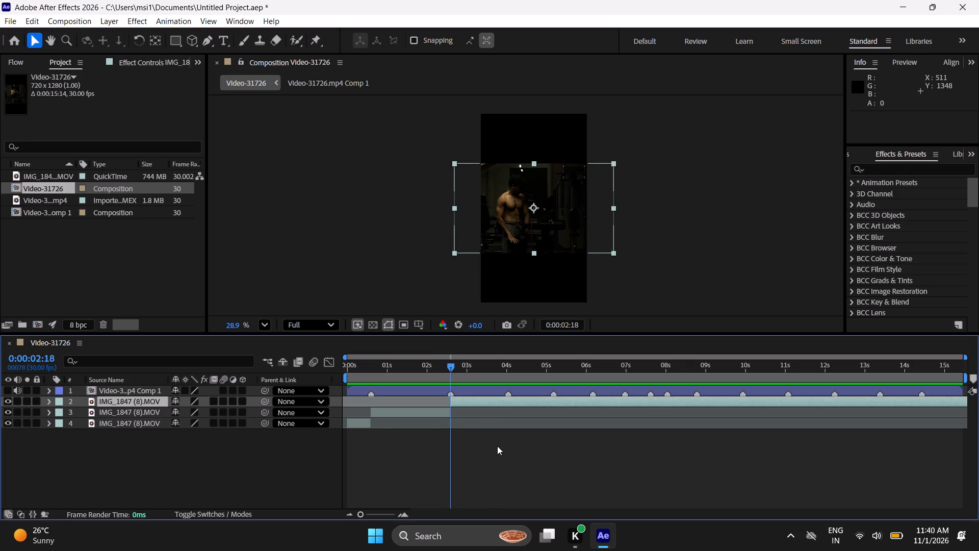
click(497, 446)
Play the footage after the 0:00:02:18 cut, and again from the start, to examine the poses available for the third segment.
click(496, 402)
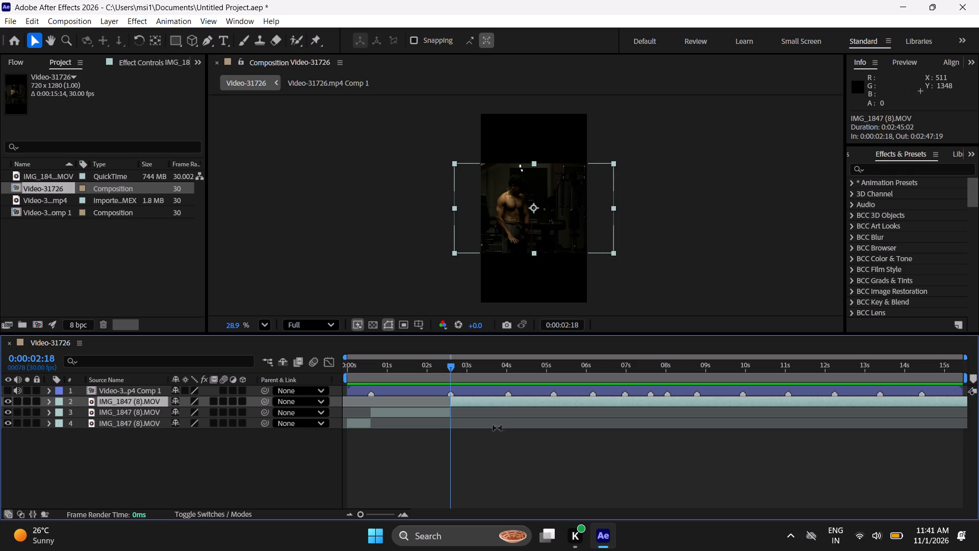
key(space)
key(space)
key(space)
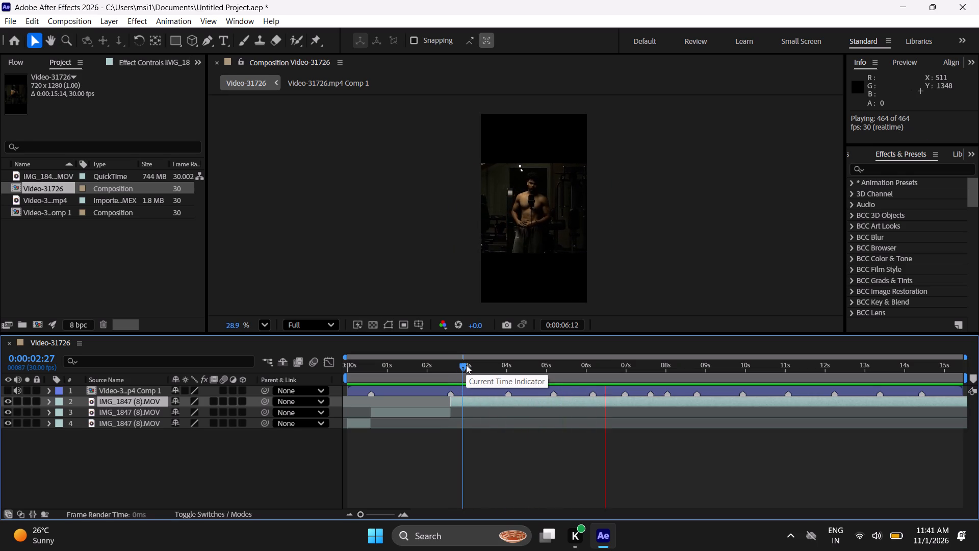
drag(466, 365, 456, 371)
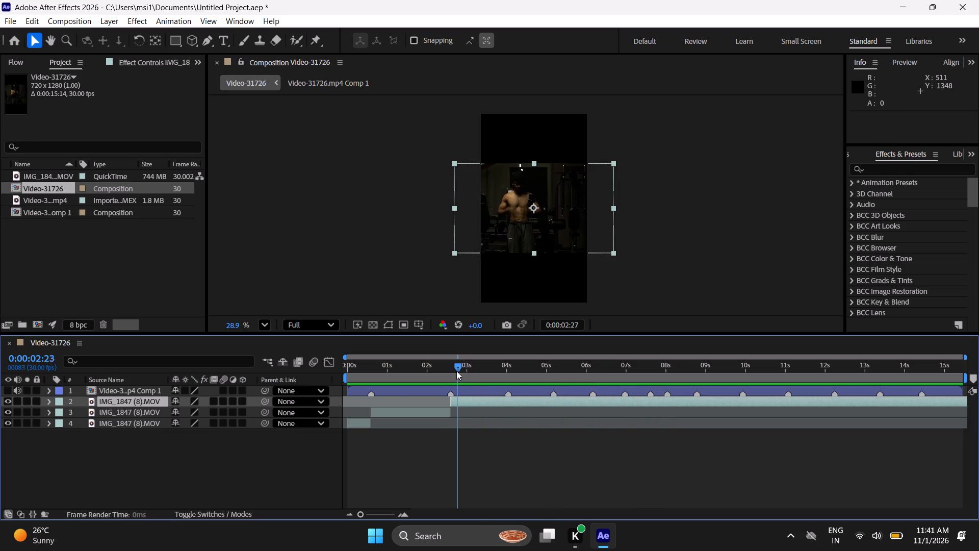
drag(456, 371, 252, 408)
key(space)
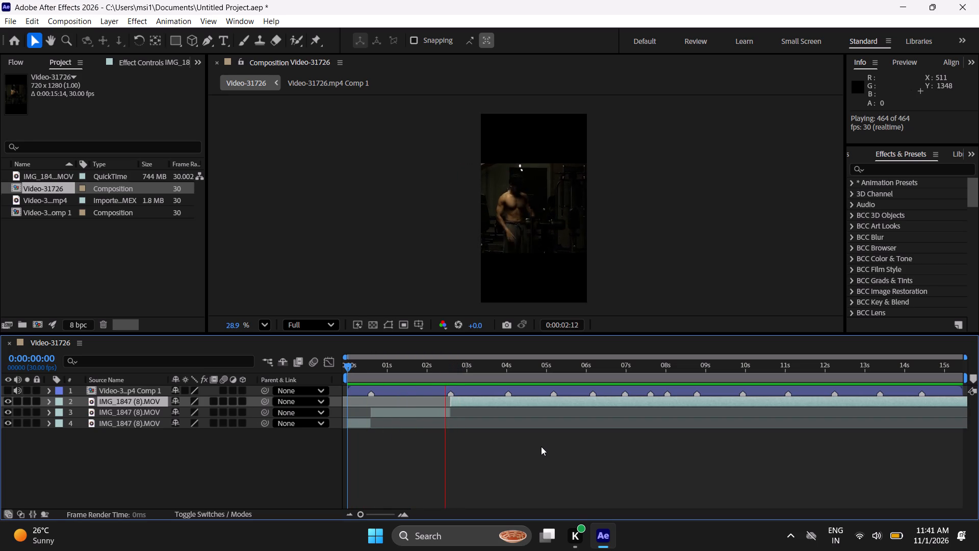
key(space)
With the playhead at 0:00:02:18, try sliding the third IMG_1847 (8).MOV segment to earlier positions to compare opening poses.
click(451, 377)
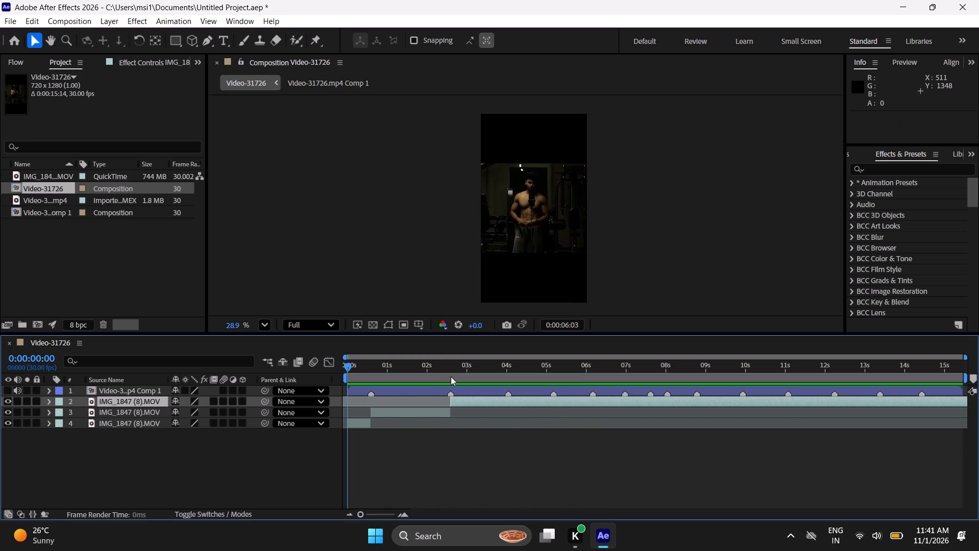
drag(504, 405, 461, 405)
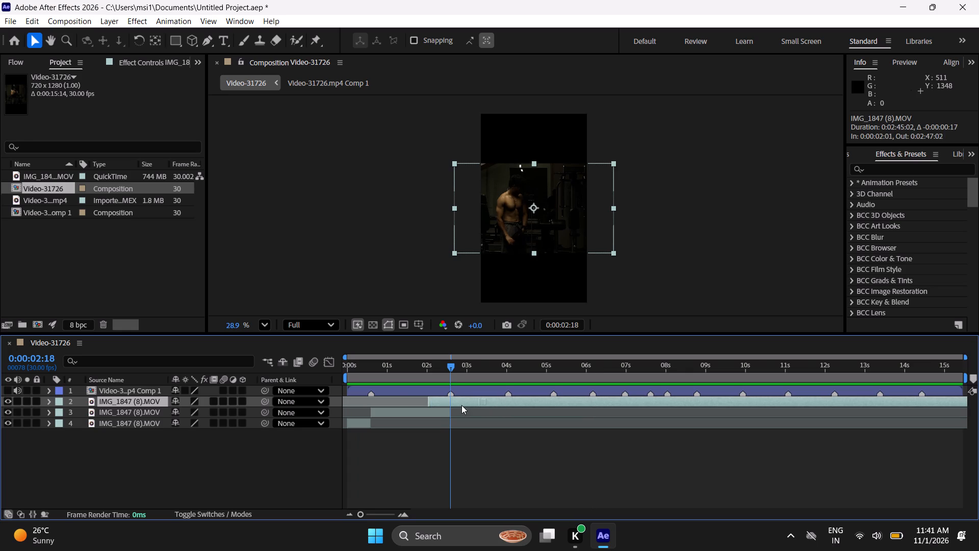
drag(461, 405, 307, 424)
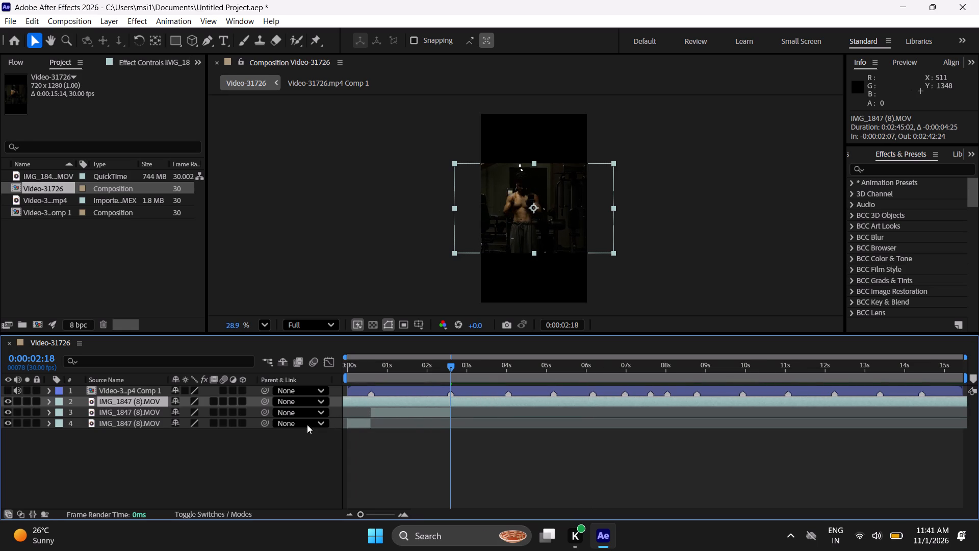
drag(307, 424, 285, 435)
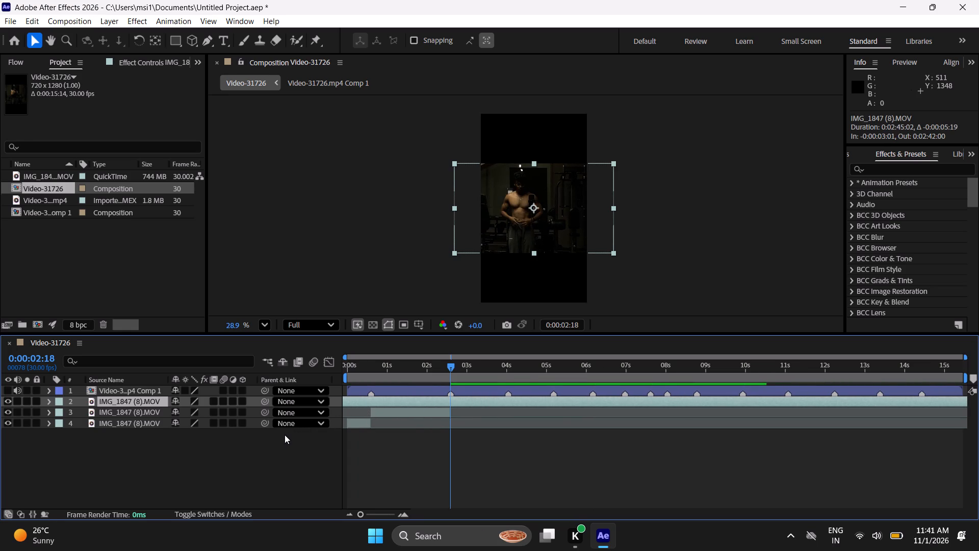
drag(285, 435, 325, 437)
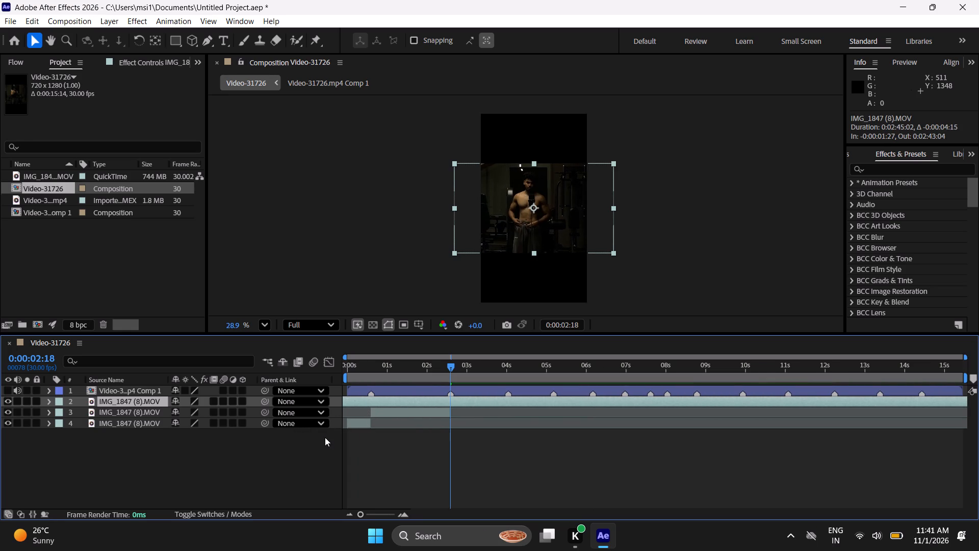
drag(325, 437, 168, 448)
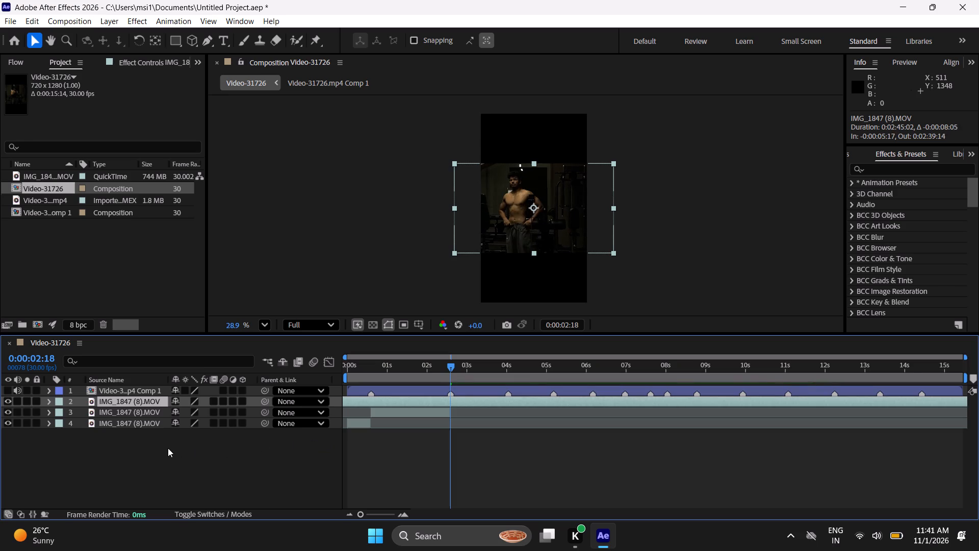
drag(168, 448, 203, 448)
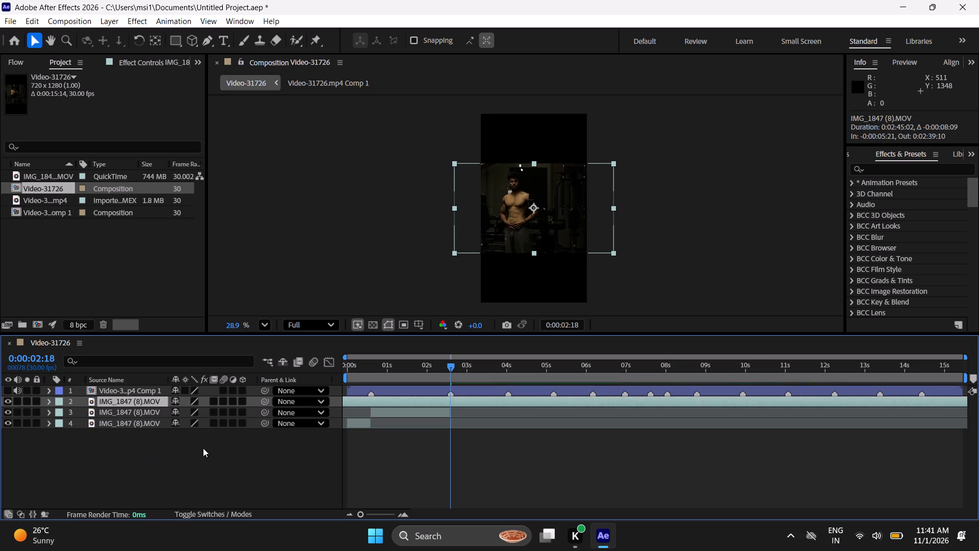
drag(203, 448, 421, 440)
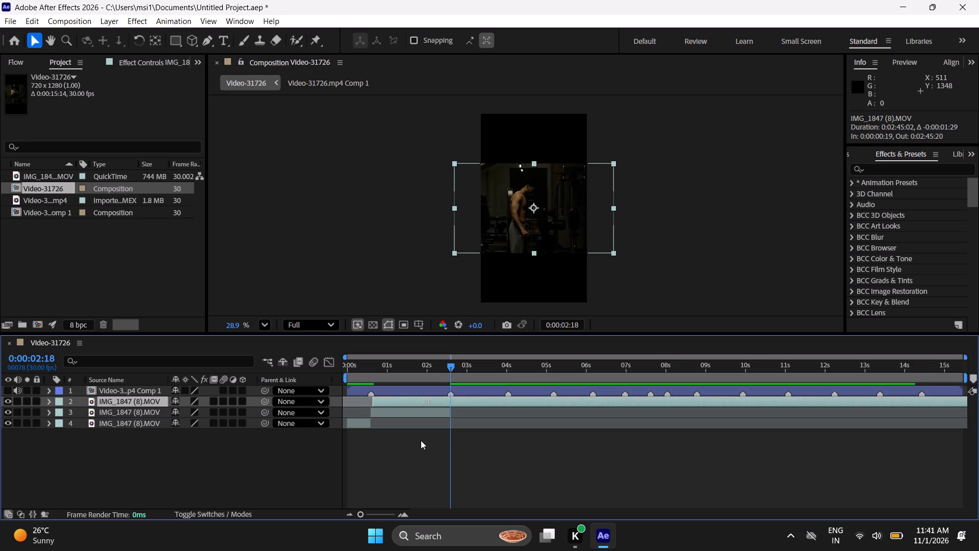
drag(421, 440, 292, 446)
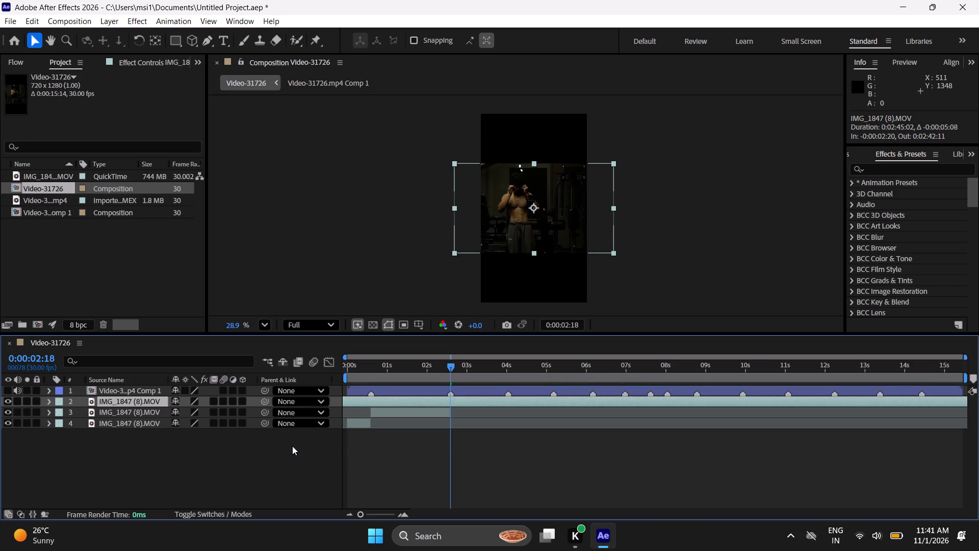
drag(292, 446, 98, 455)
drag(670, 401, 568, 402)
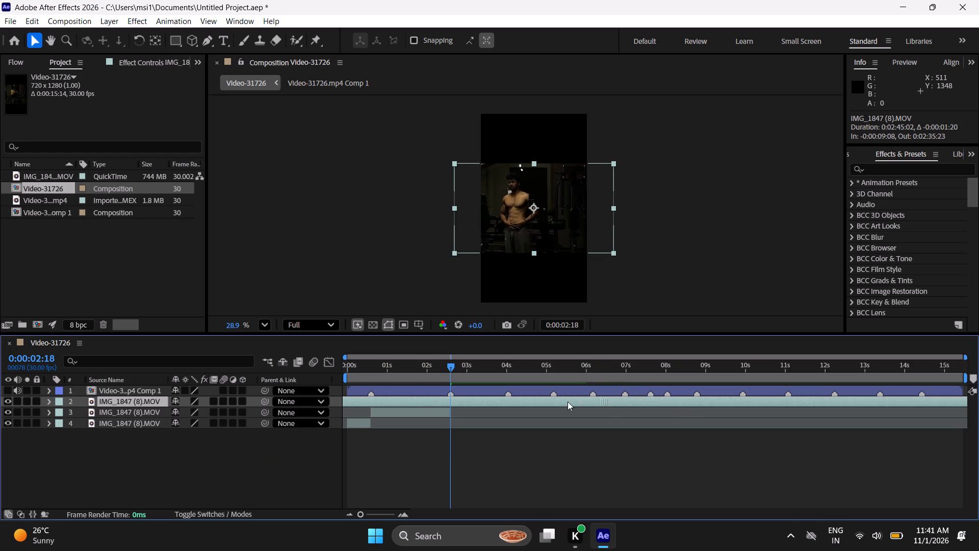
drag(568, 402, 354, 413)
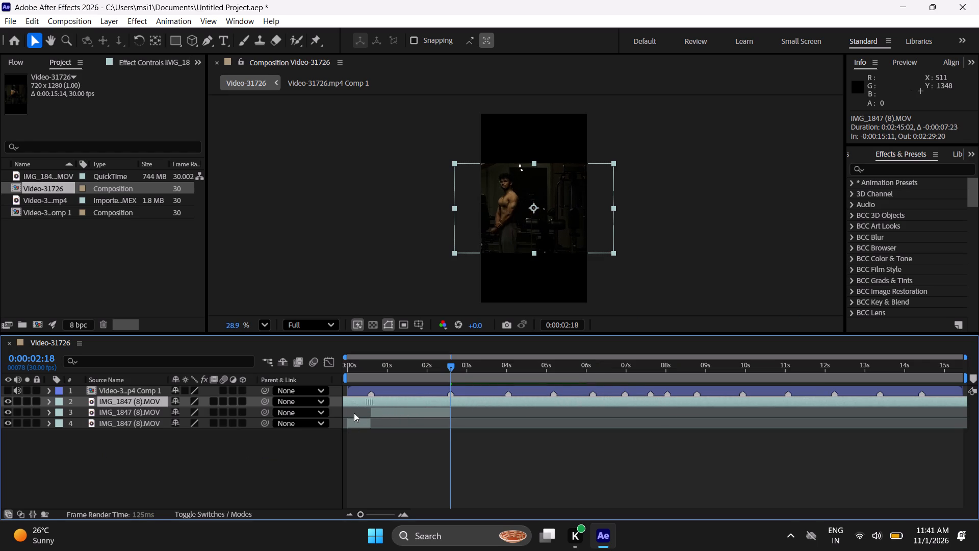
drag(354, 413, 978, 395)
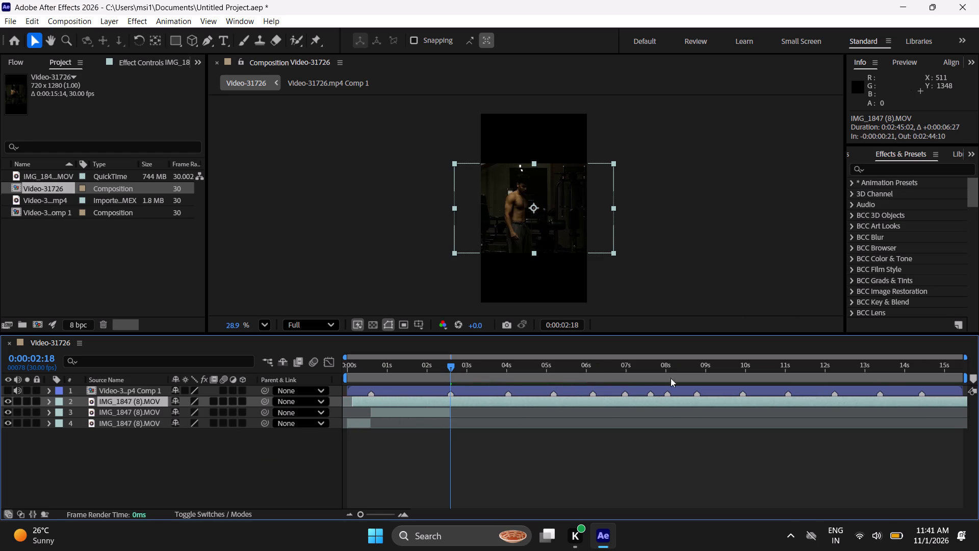
Slide the third IMG_1847 (8).MOV segment back and forth, leaving it starting at about 0:00:05:08, clear of the 0:00:02:18 cut.
drag(393, 400, 580, 399)
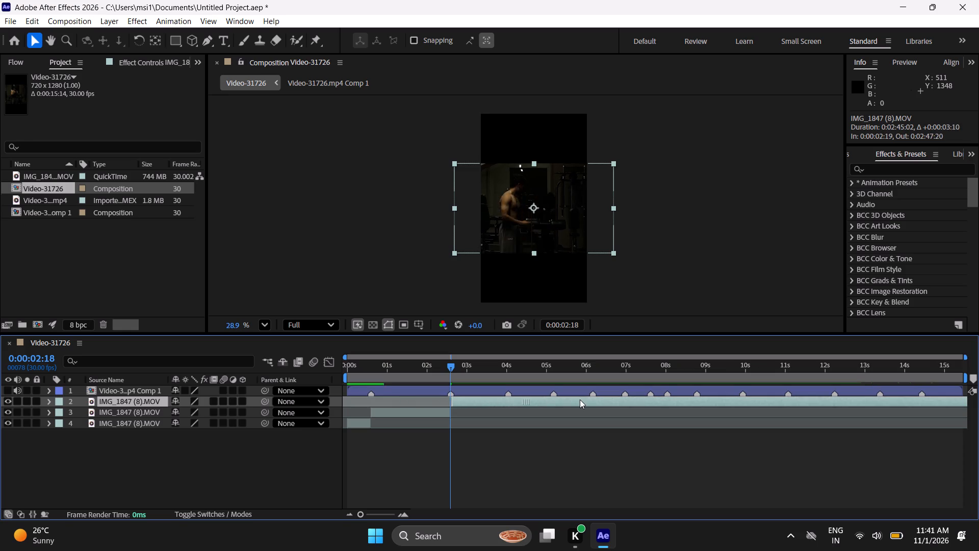
drag(580, 399, 522, 406)
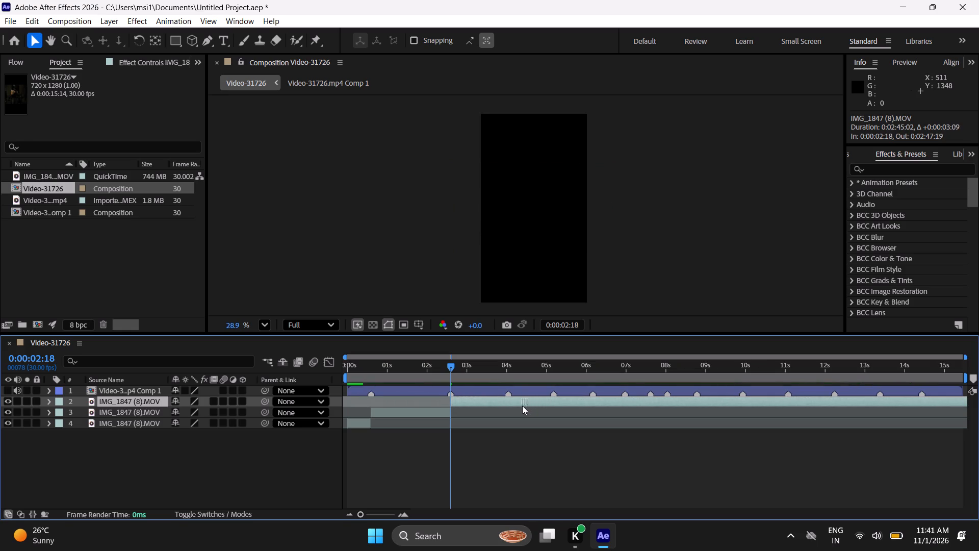
drag(522, 406, 504, 410)
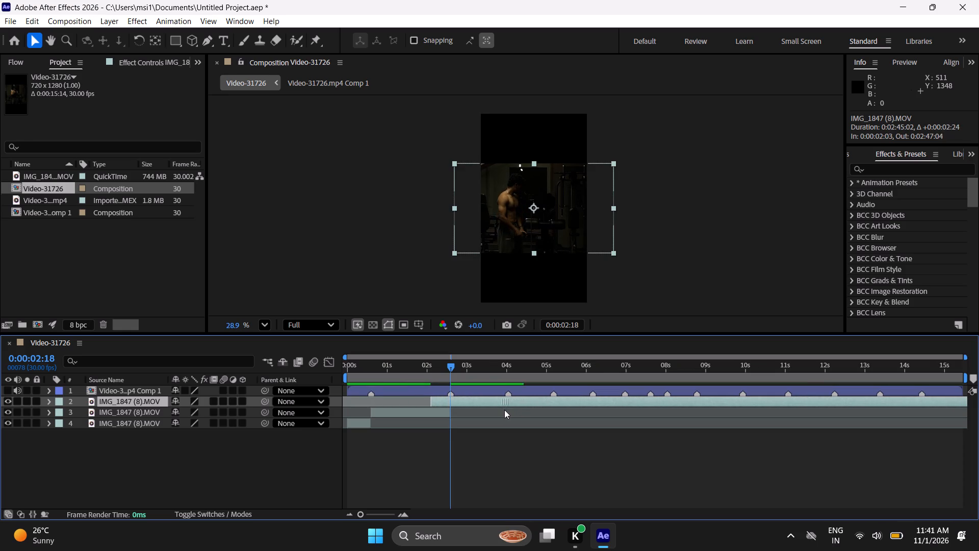
drag(504, 410, 383, 425)
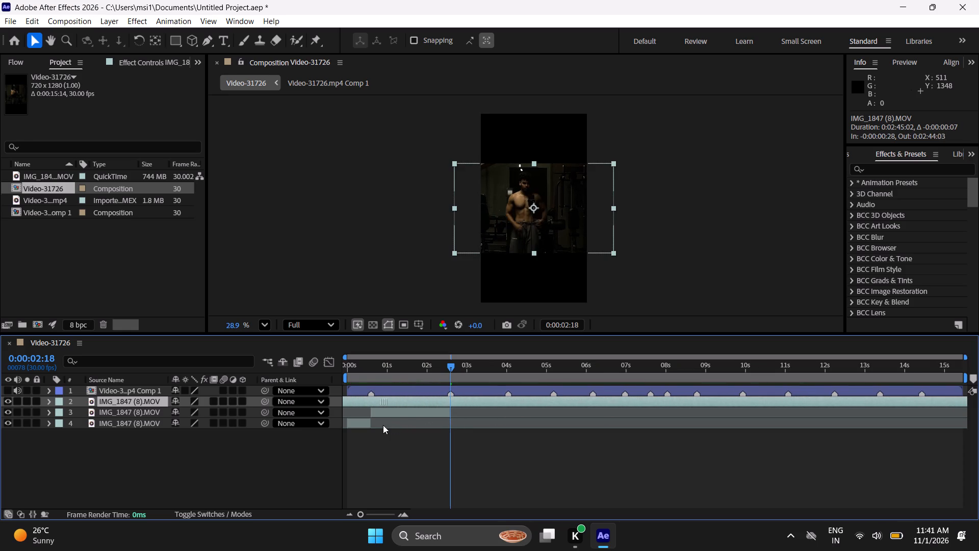
drag(383, 425, 630, 412)
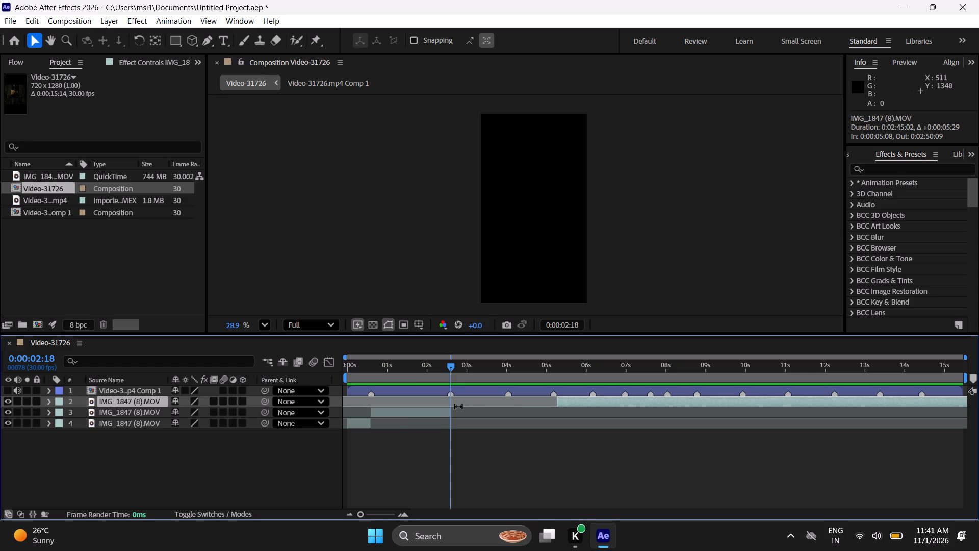
Slide the second IMG_1847 (8).MOV segment later so that it starts at about 0:00:01:23.
click(402, 411)
drag(401, 413, 434, 415)
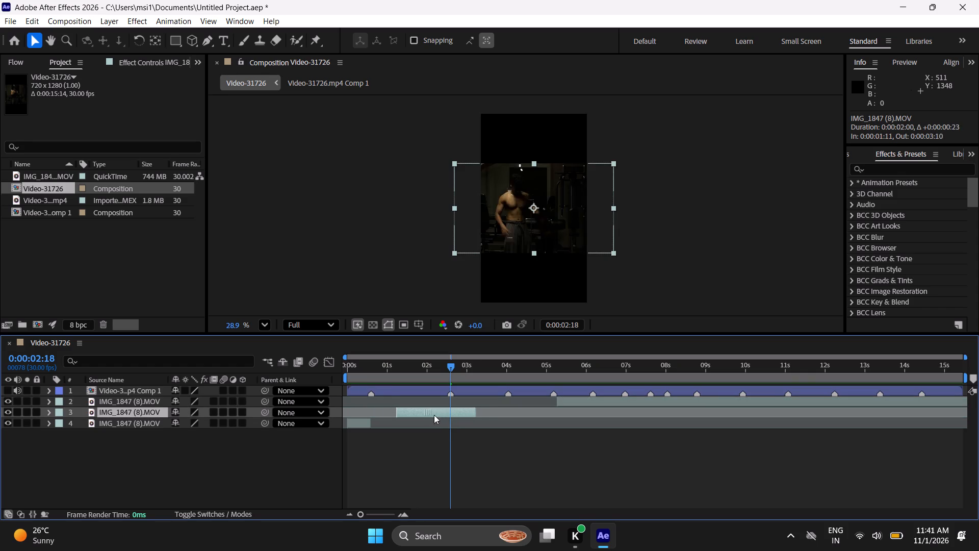
drag(434, 415, 447, 418)
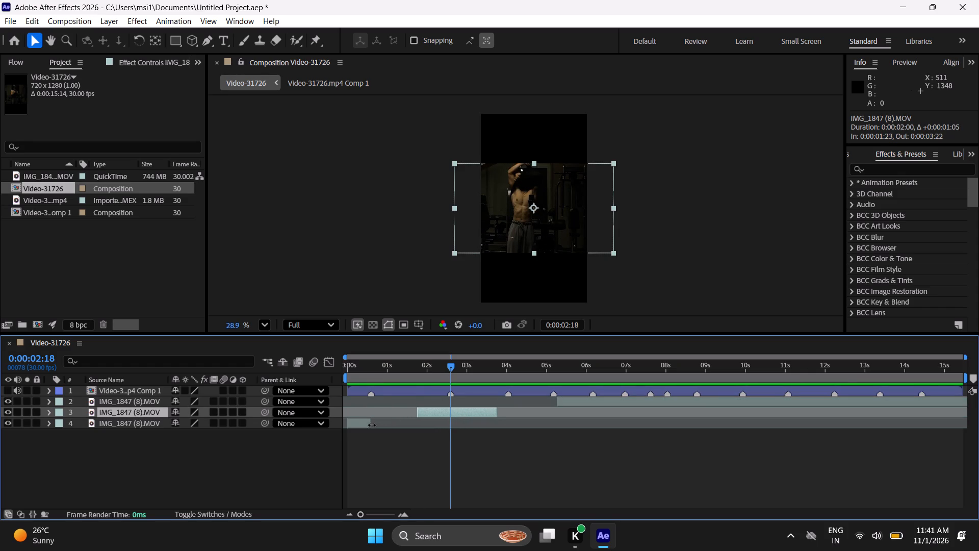
Extend the end of the first IMG_1847 (8).MOV segment to about 0:00:01:27.
click(366, 425)
drag(434, 379, 355, 378)
drag(371, 428, 424, 440)
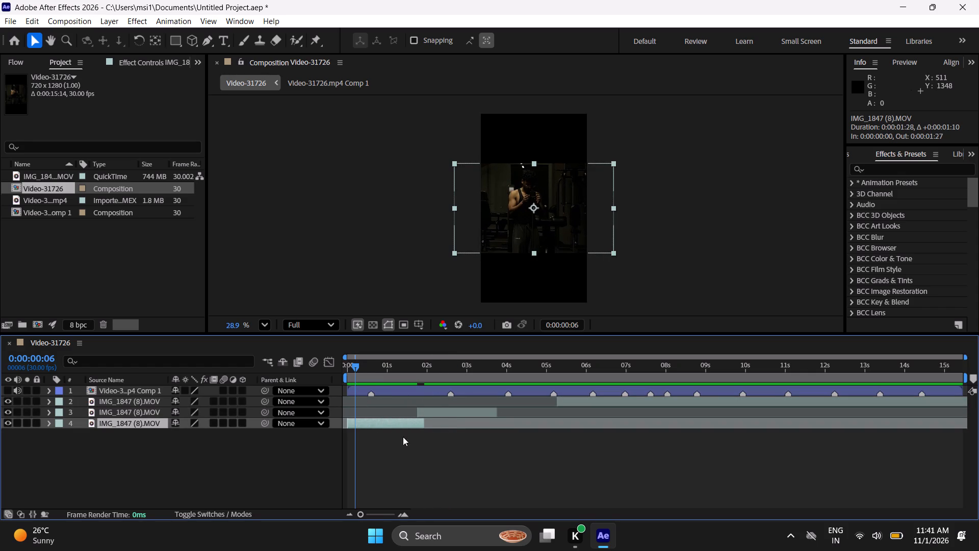
Play the extended first segment repeatedly from near the start to examine where its pose should end.
click(391, 454)
key(space)
key(space)
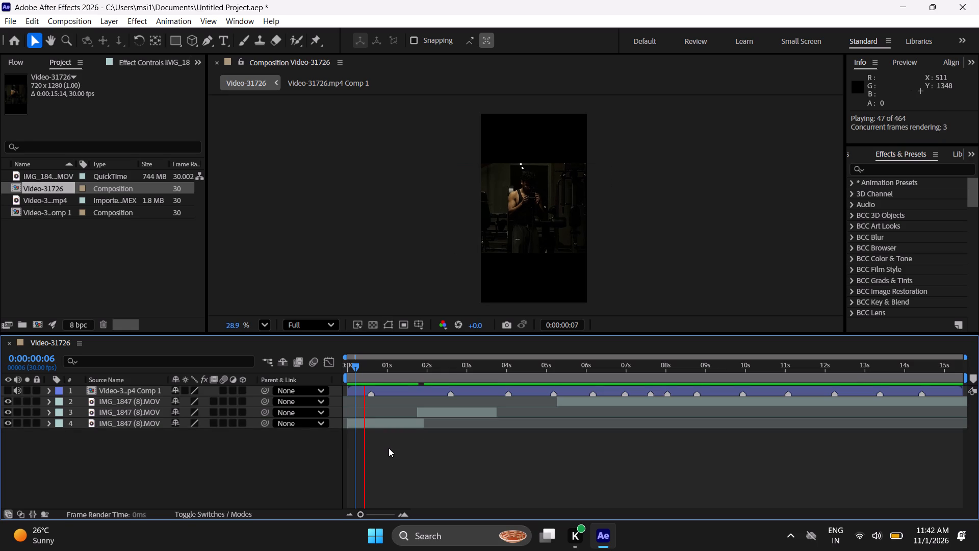
key(space)
key(space)
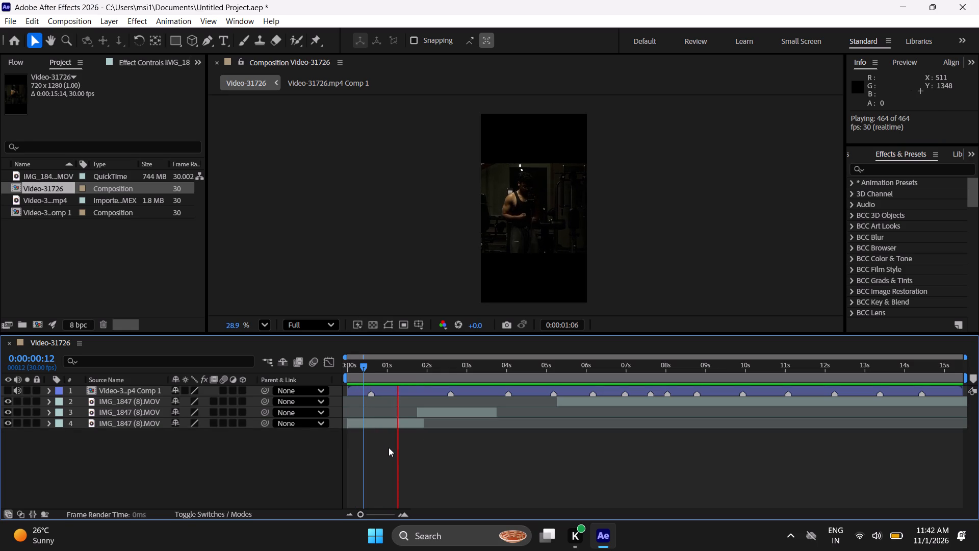
key(space)
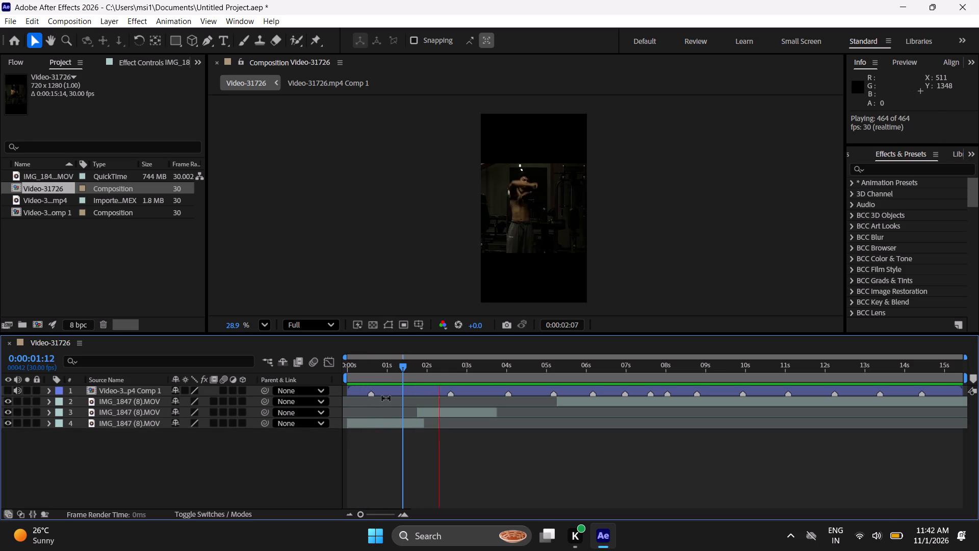
drag(382, 379, 371, 385)
key(space)
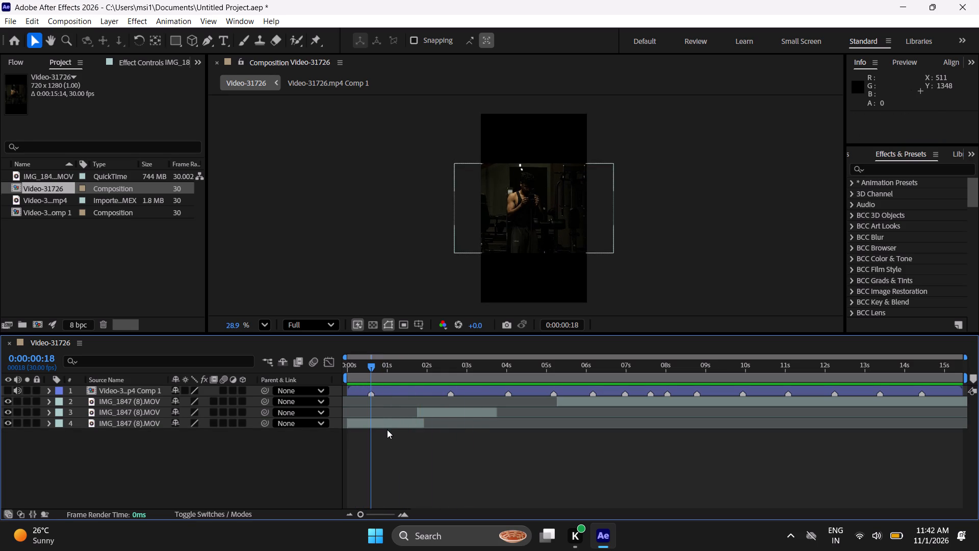
key(space)
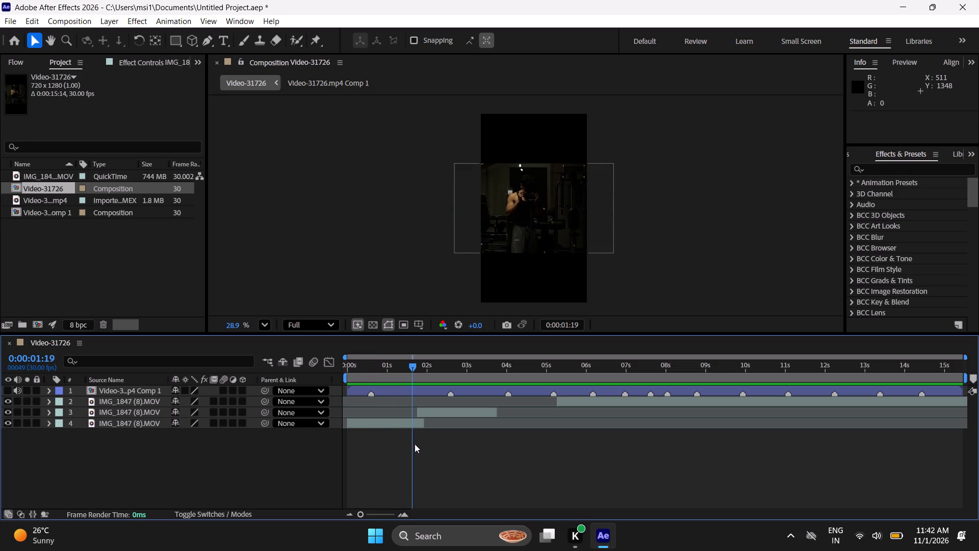
drag(415, 366, 309, 412)
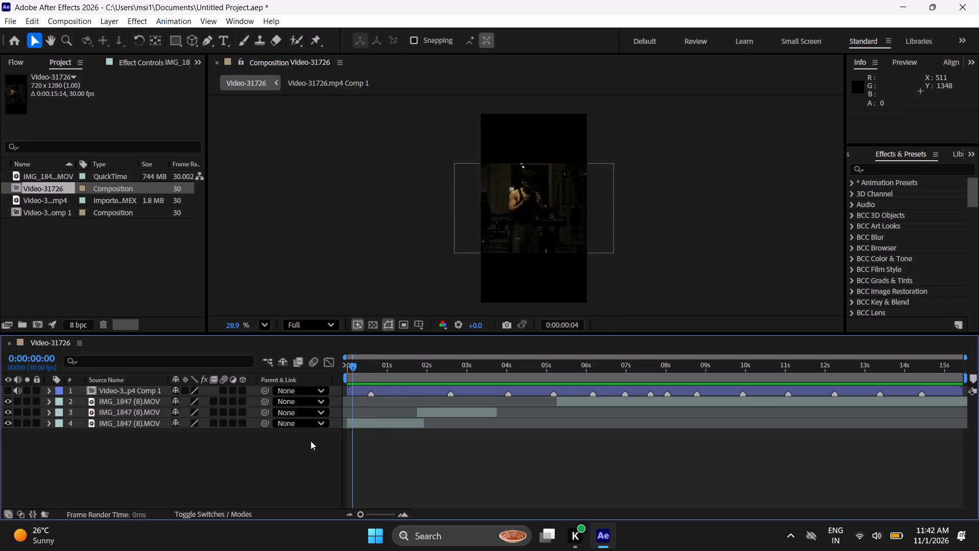
key(space)
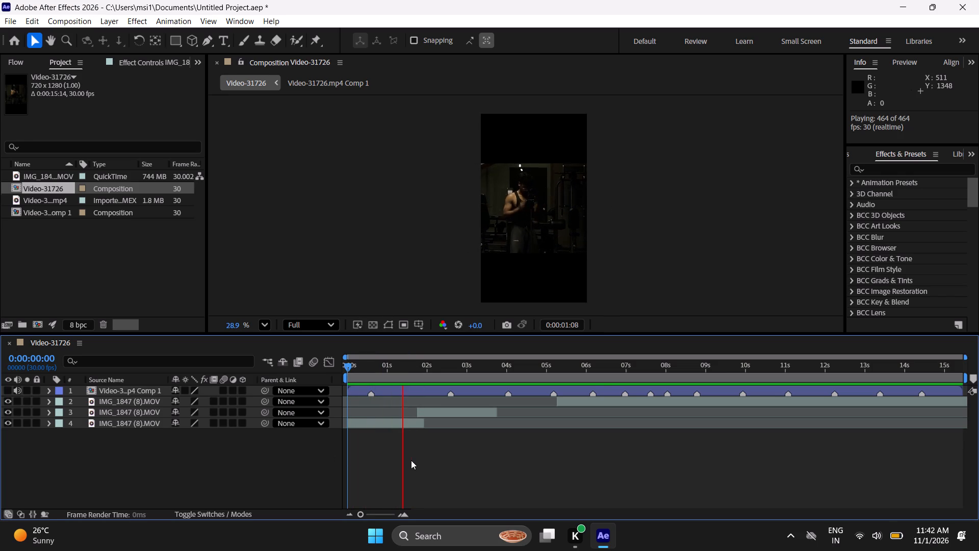
key(space)
drag(415, 378, 358, 395)
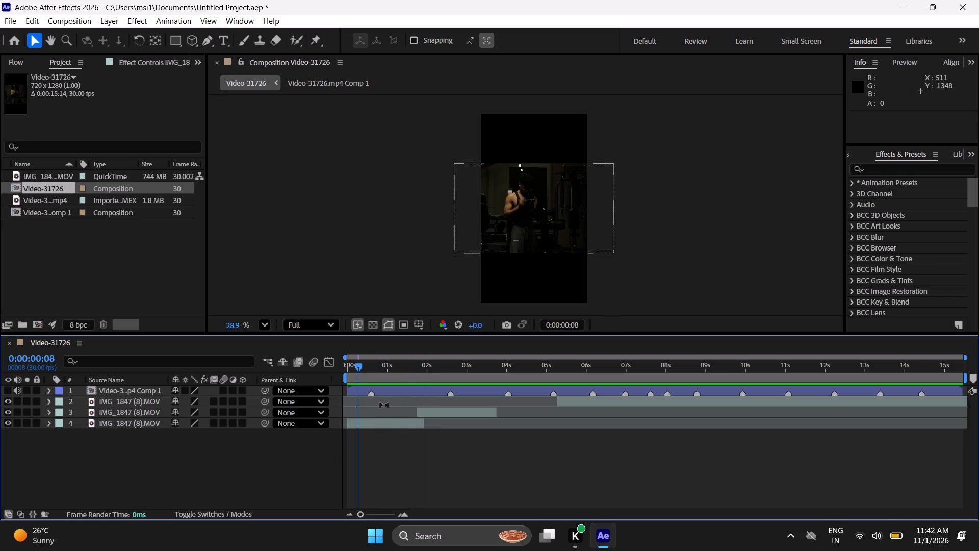
key(space)
key(space)
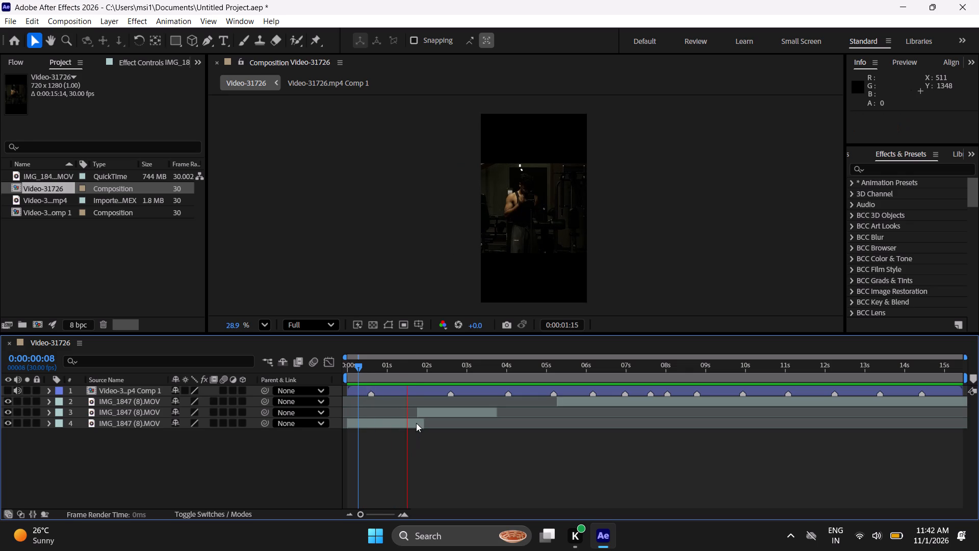
Trim the end of the first IMG_1847 (8).MOV segment back to 0:00:01:15.
click(422, 421)
drag(422, 421, 411, 425)
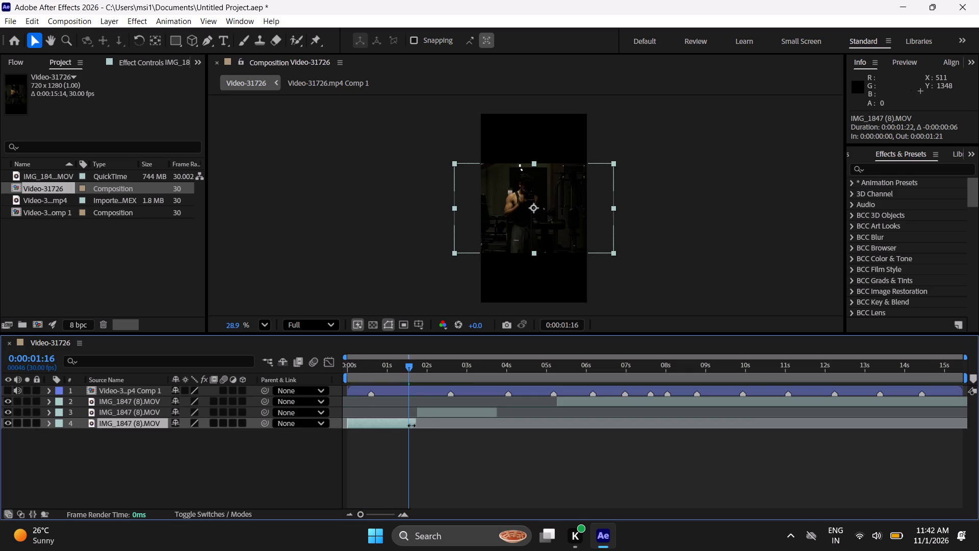
drag(411, 425, 407, 428)
Play back from the start to examine the first segment's new ending and the gap before the second segment.
drag(414, 370, 259, 418)
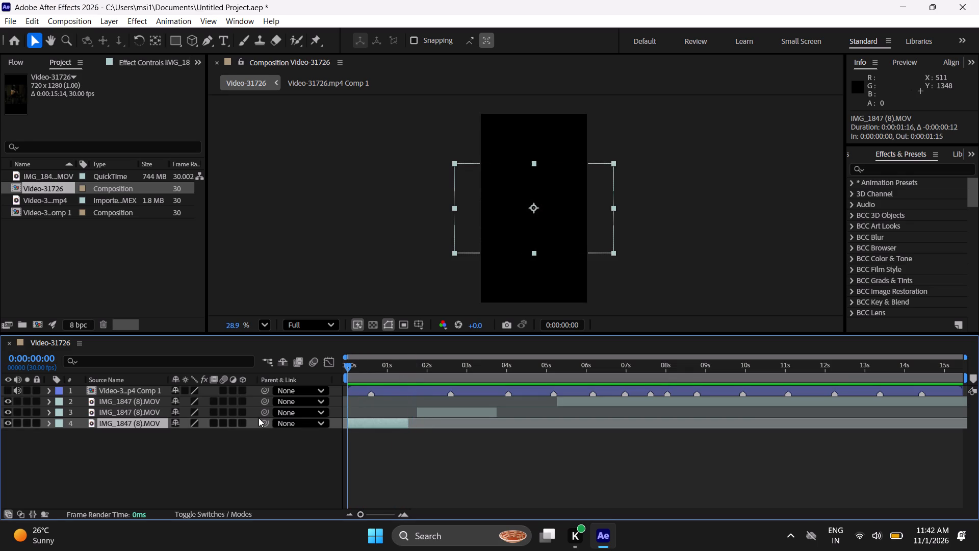
drag(259, 418, 258, 418)
click(419, 502)
key(space)
key(space)
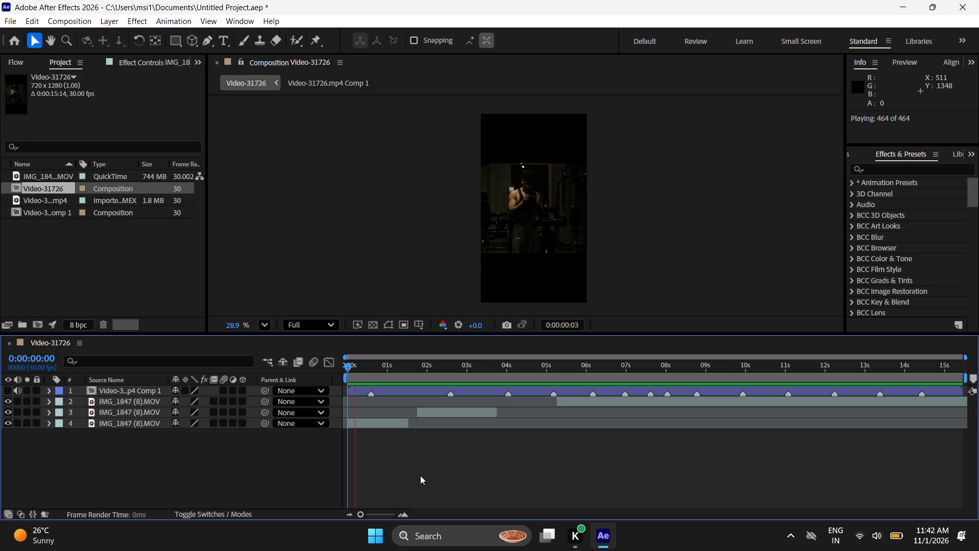
key(space)
key(space)
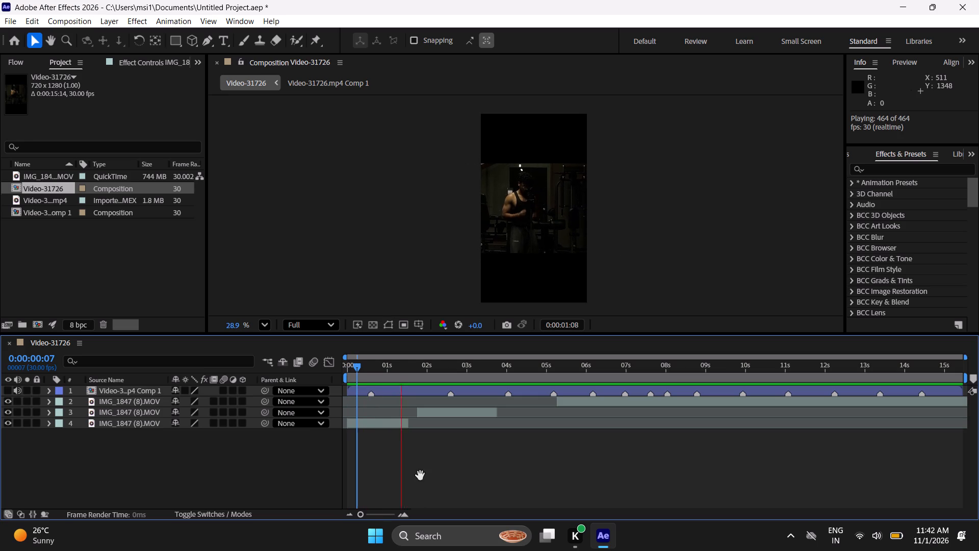
key(space)
key(space)
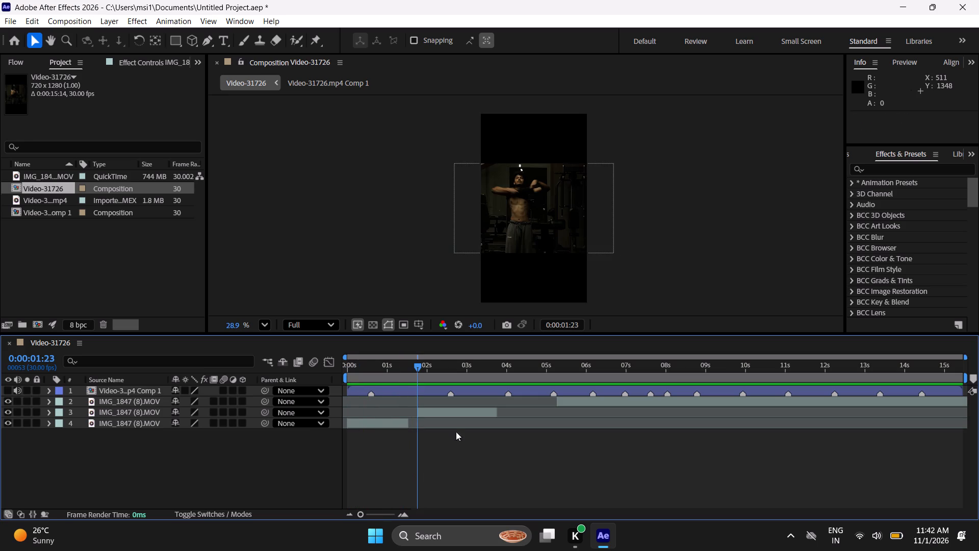
Slide the second IMG_1847 (8).MOV segment earlier so that it starts at 0:00:01:16, directly after the first segment.
drag(452, 413, 445, 432)
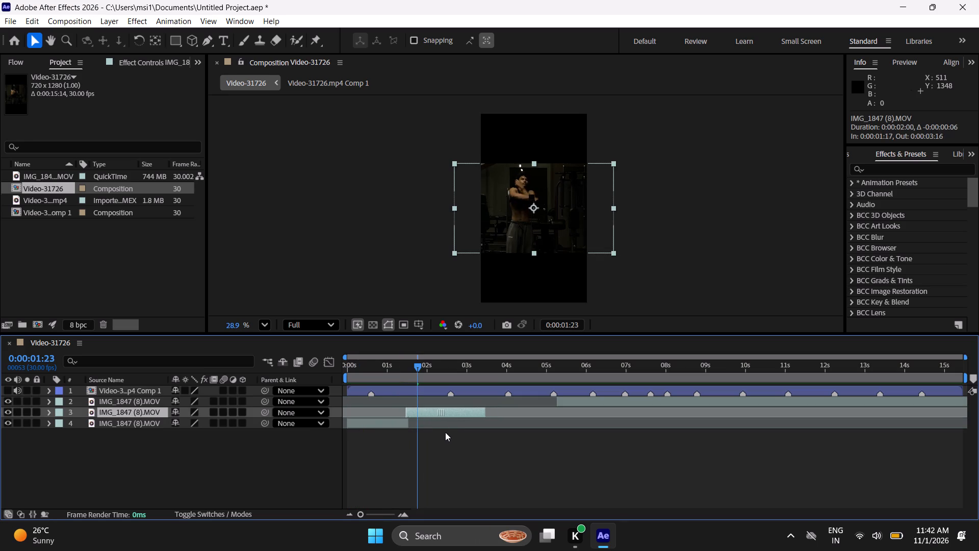
drag(445, 432, 443, 435)
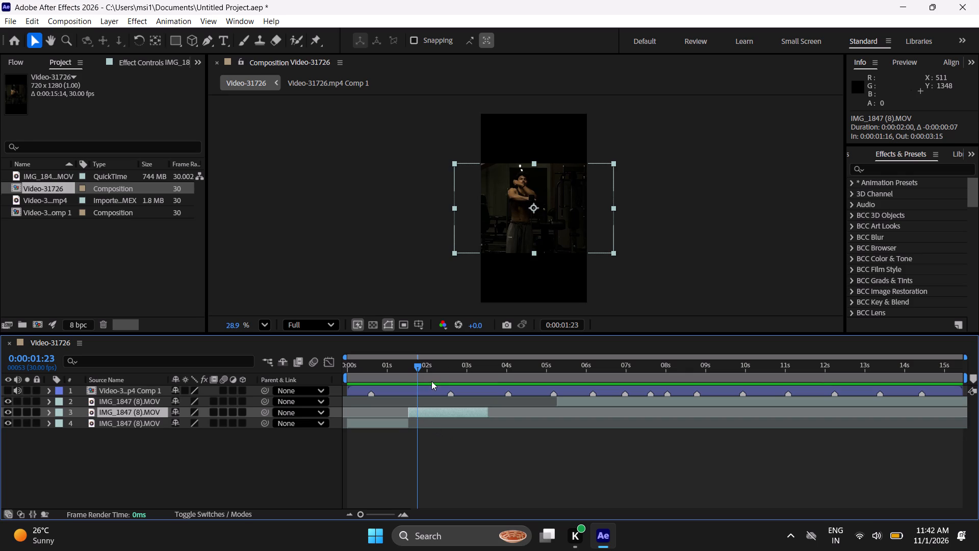
Play back and scrub through the first two segments to examine the transition between them and the second segment's poses.
drag(407, 367, 281, 432)
click(419, 475)
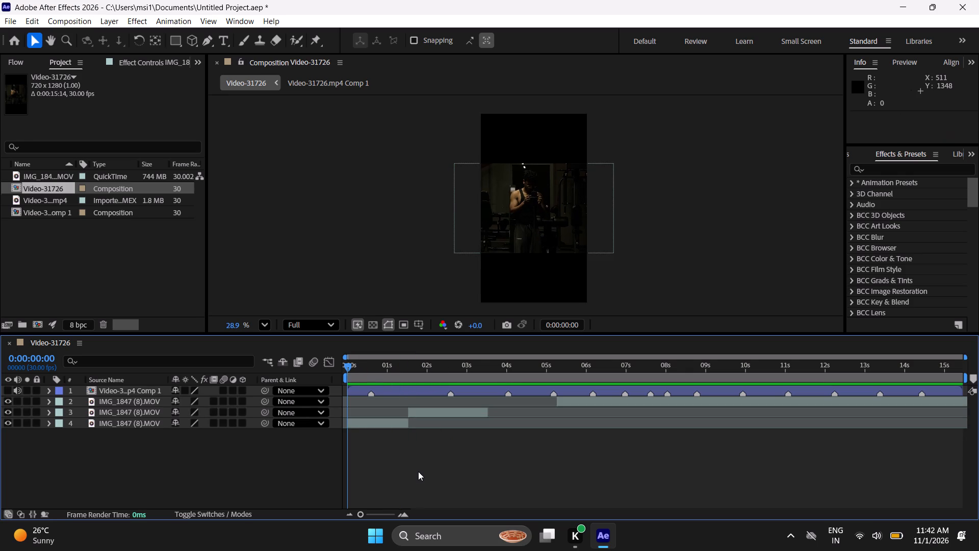
key(space)
key(space)
key(space)
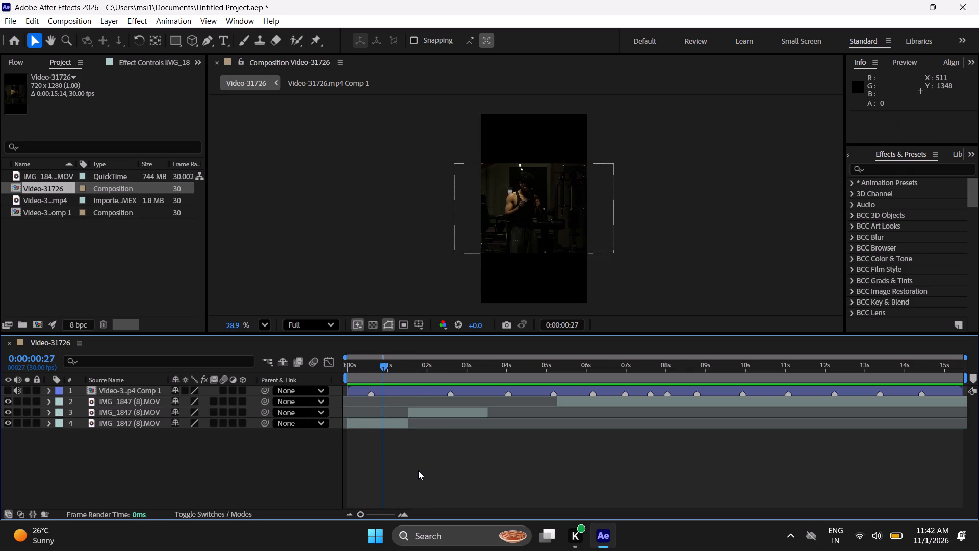
key(space)
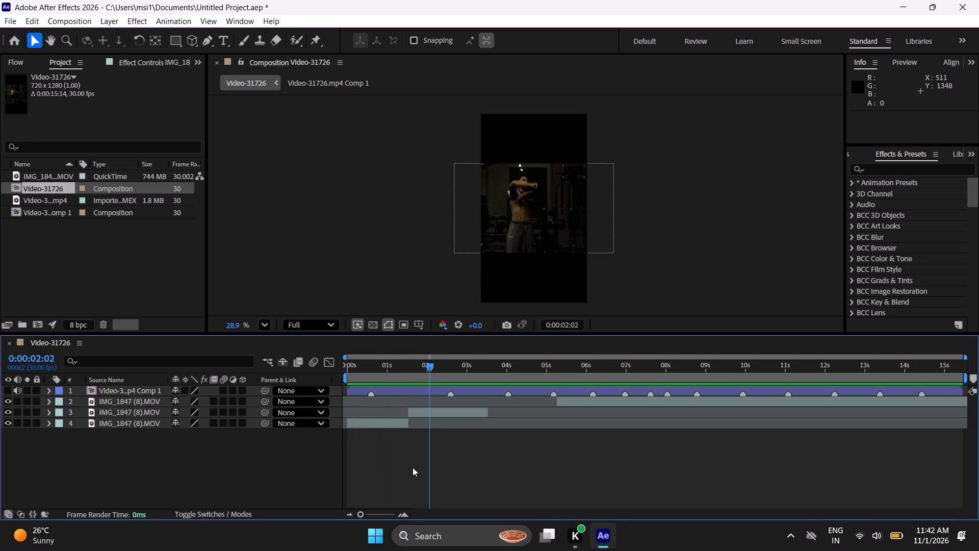
drag(407, 379, 226, 389)
key(space)
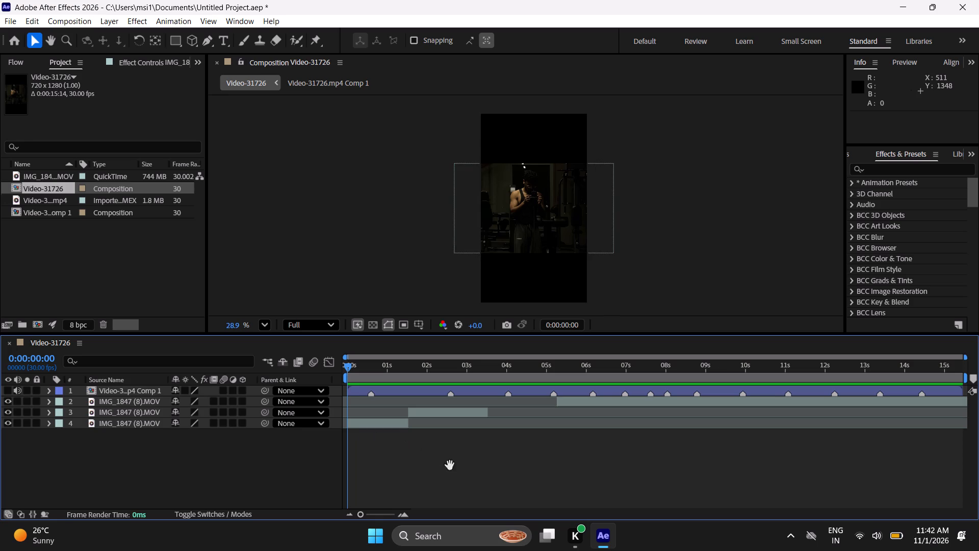
key(space)
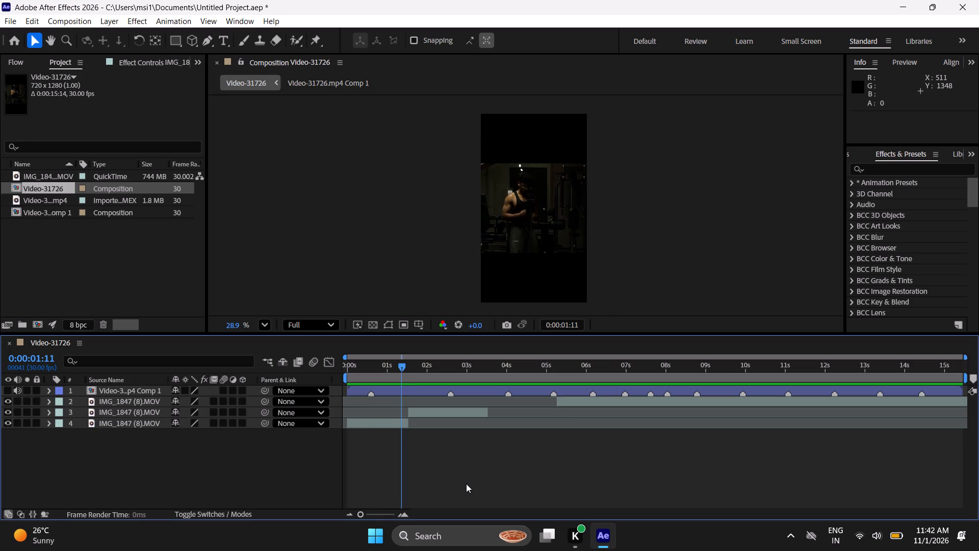
key(space)
key(space)
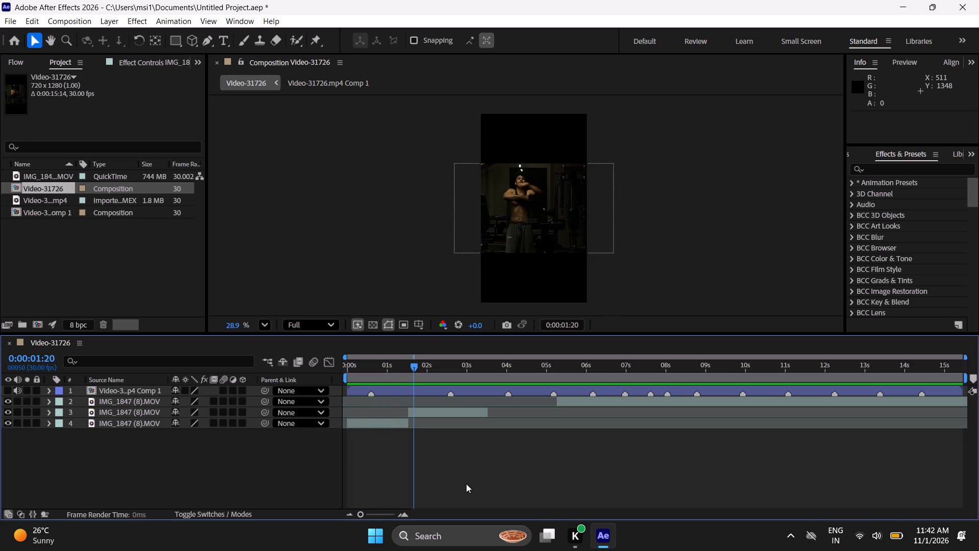
key(space)
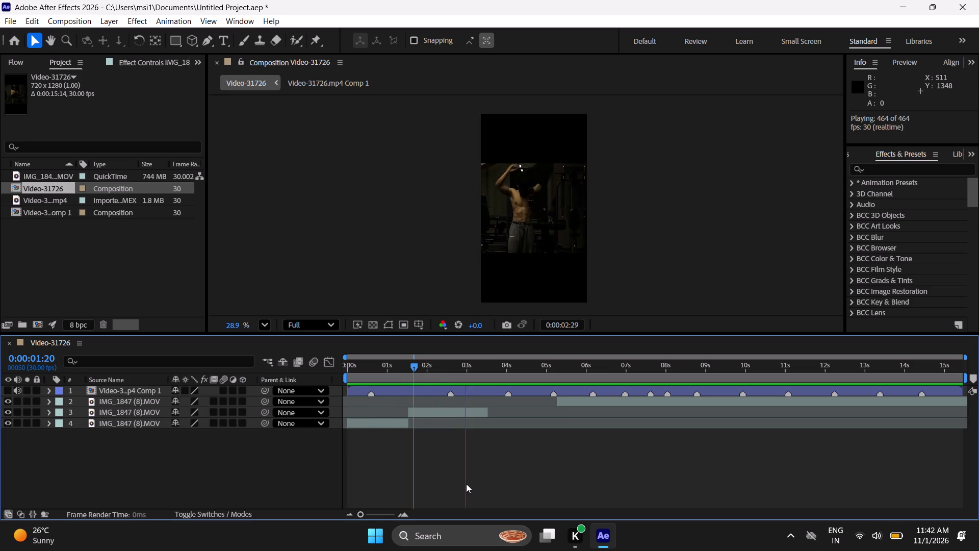
key(space)
key(space)
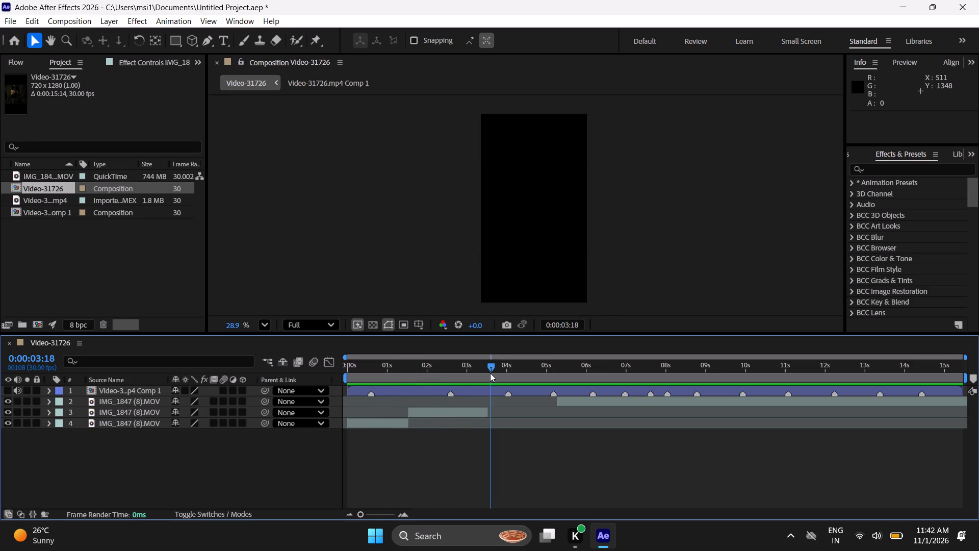
key(space)
drag(490, 371, 431, 379)
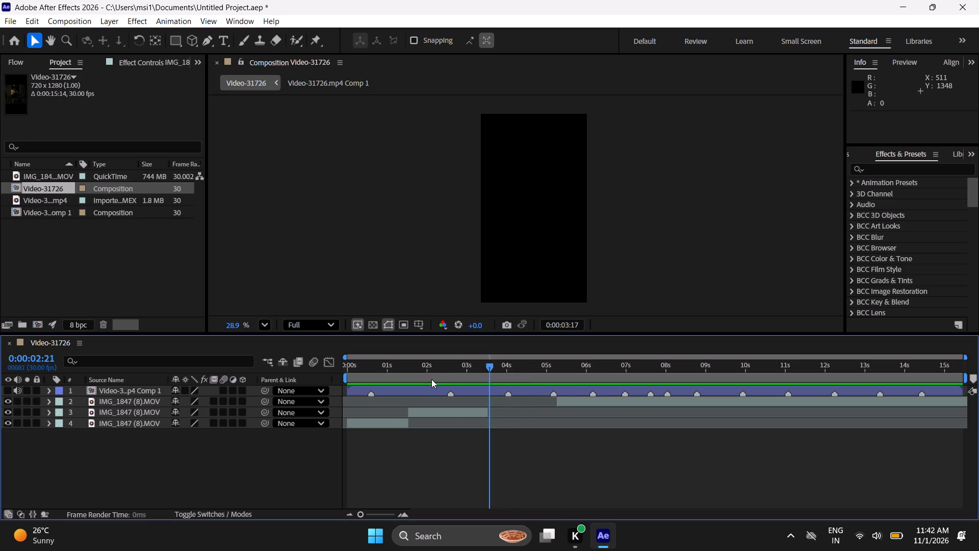
drag(431, 379, 407, 392)
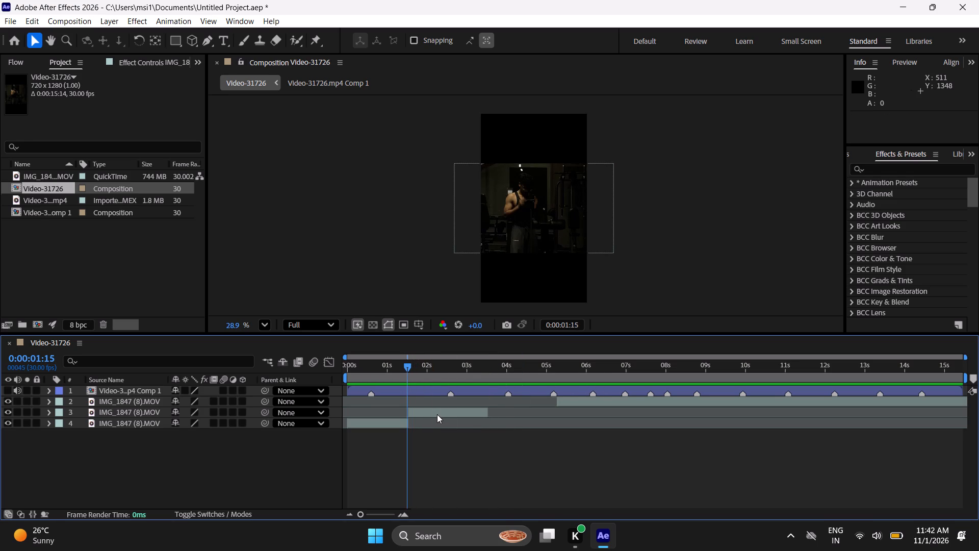
Slide the second segment later and extend its opening back to 0:00:01:16, so that it runs until 0:00:03:25.
drag(437, 414, 450, 416)
drag(418, 410, 407, 406)
click(429, 464)
key(space)
key(space)
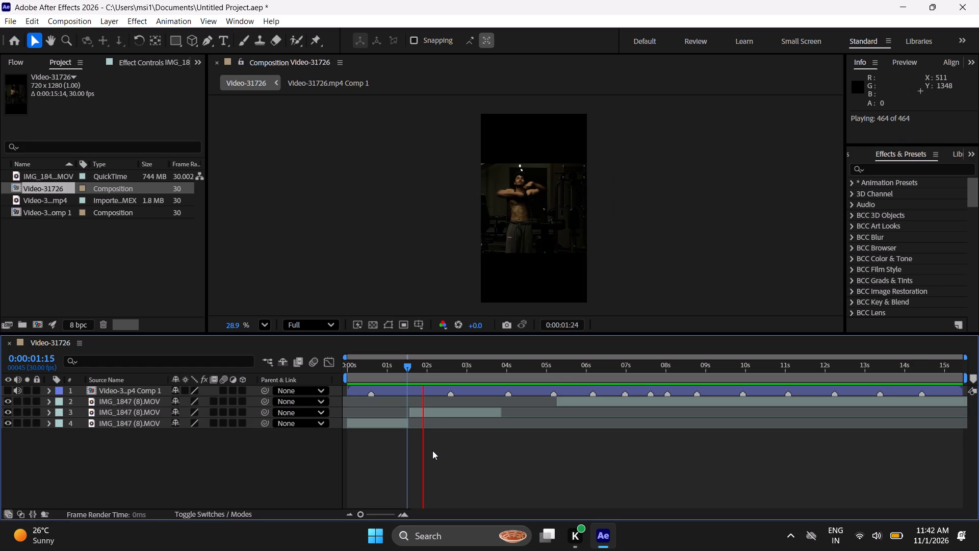
click(409, 412)
click(409, 412)
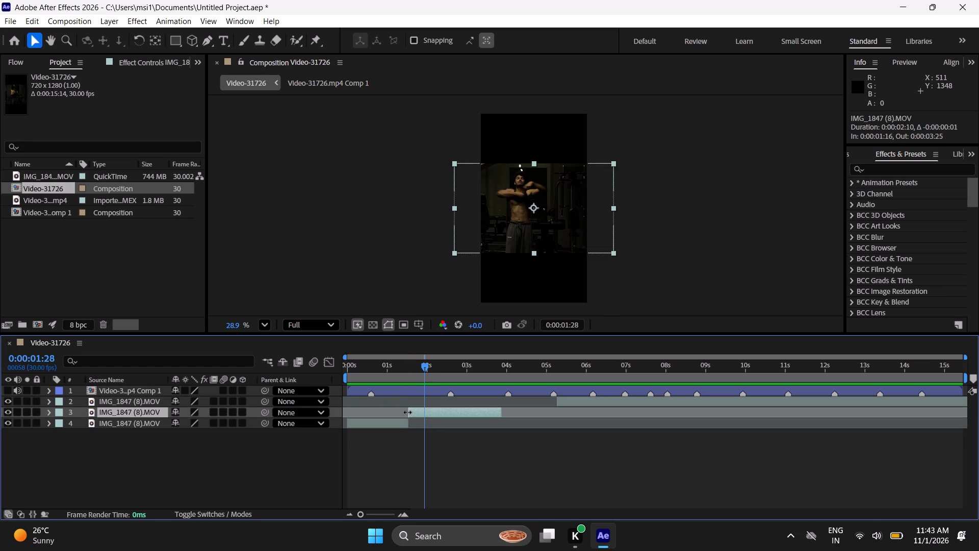
Play back from the start through the end of the second segment to examine the adjusted cut.
drag(420, 377, 256, 416)
click(429, 464)
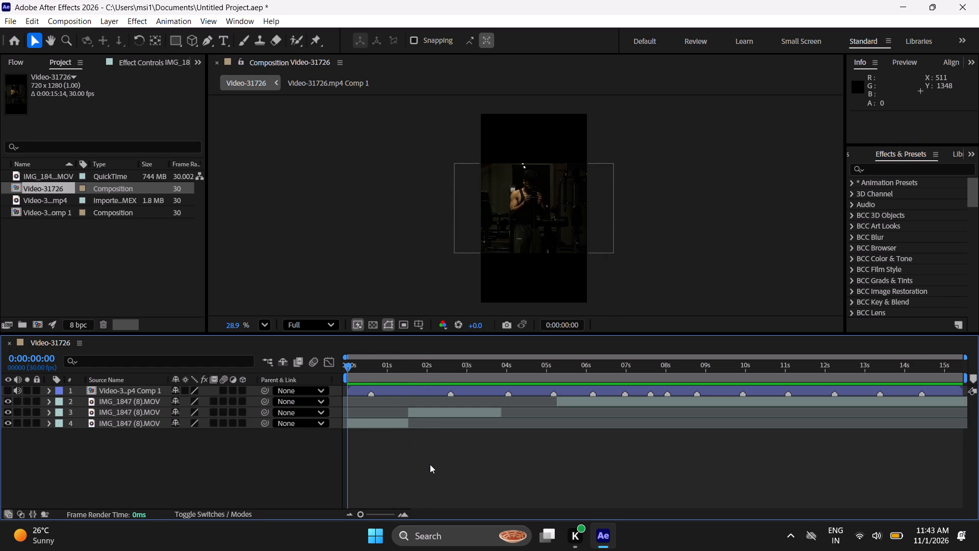
key(space)
key(space)
key(space)
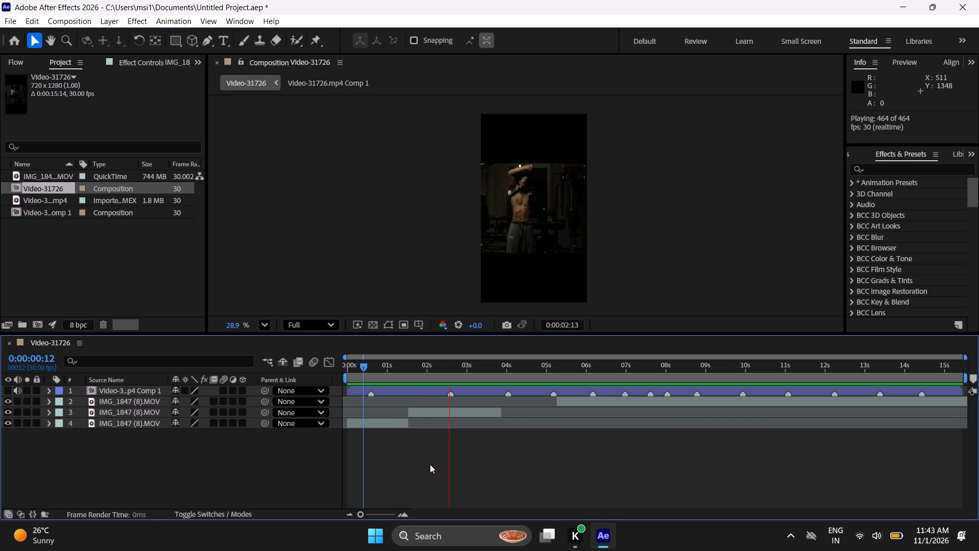
key(space)
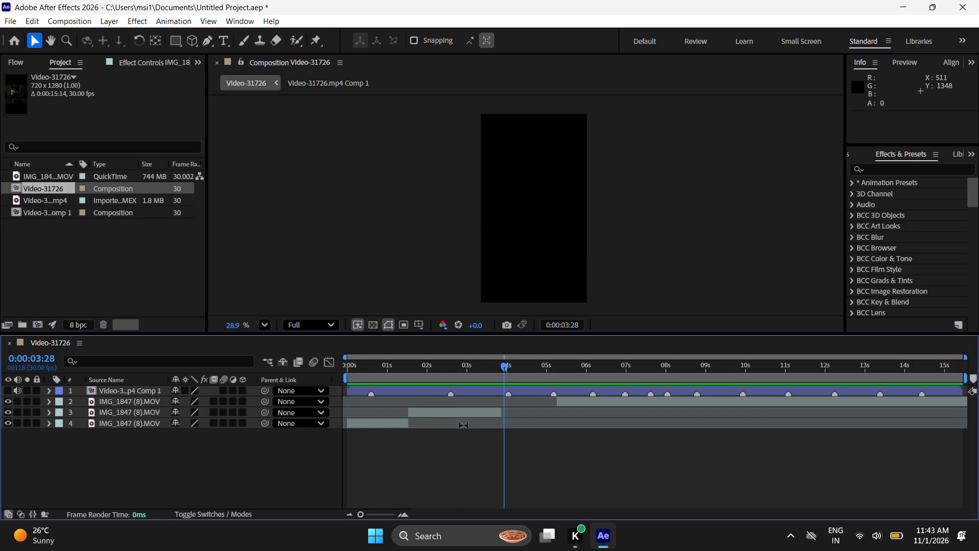
Slide the last IMG_1847 (8).MOV segment earlier to an in point of -0:00:00:21, bringing a new pose to 0:00:03:28.
click(570, 399)
drag(570, 399, 561, 401)
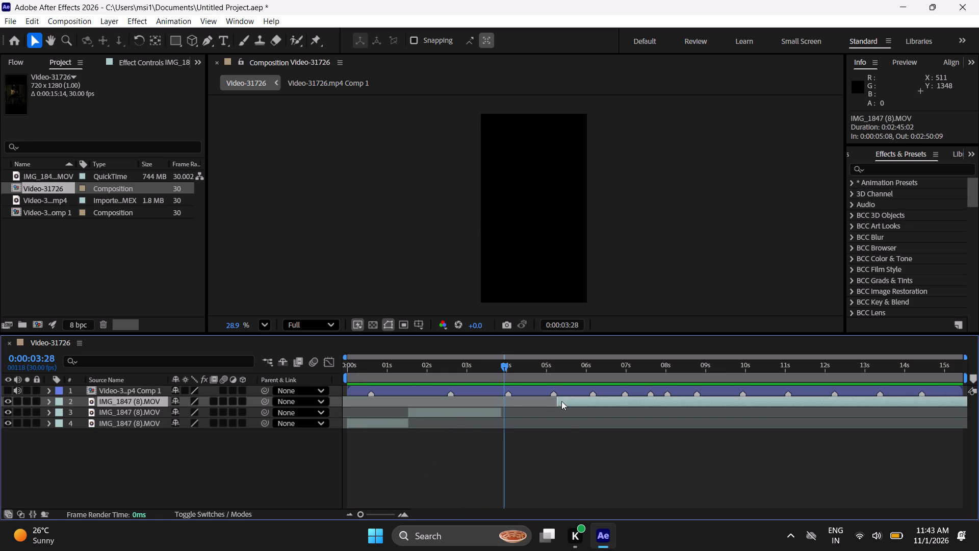
drag(561, 401, 514, 417)
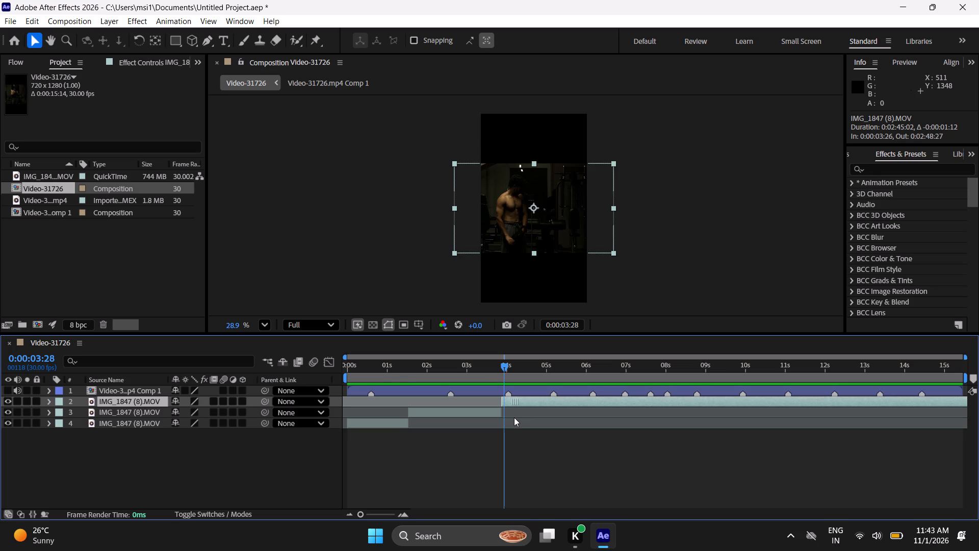
drag(514, 417, 488, 432)
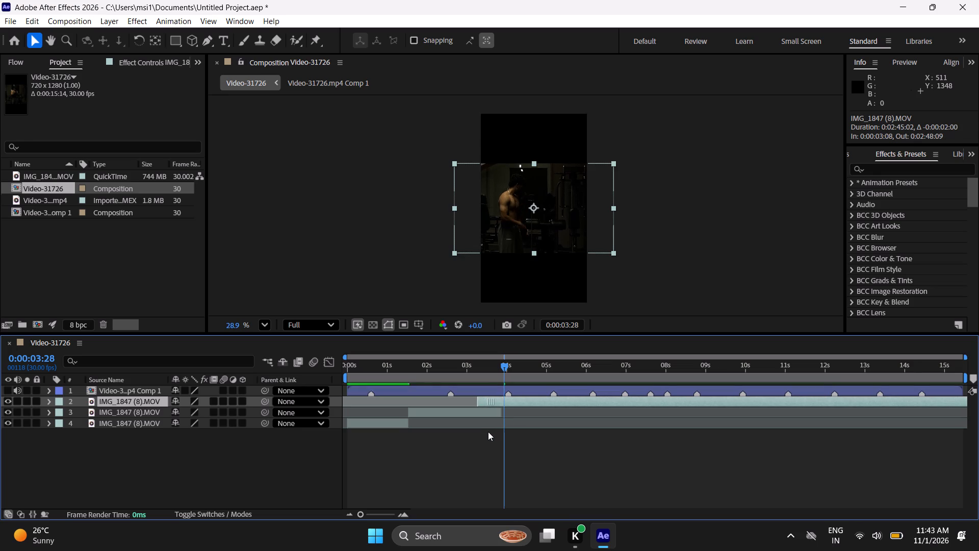
drag(488, 432, 428, 456)
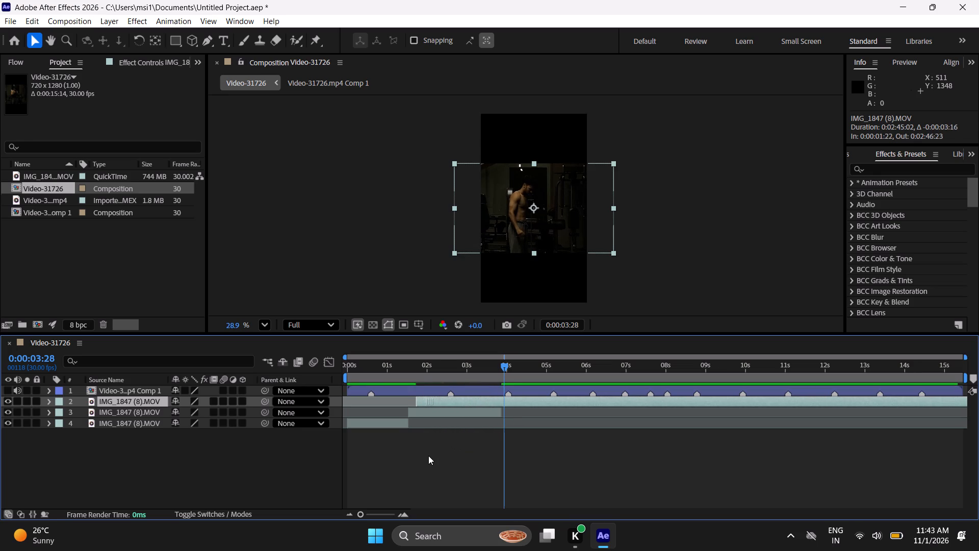
drag(428, 456, 340, 489)
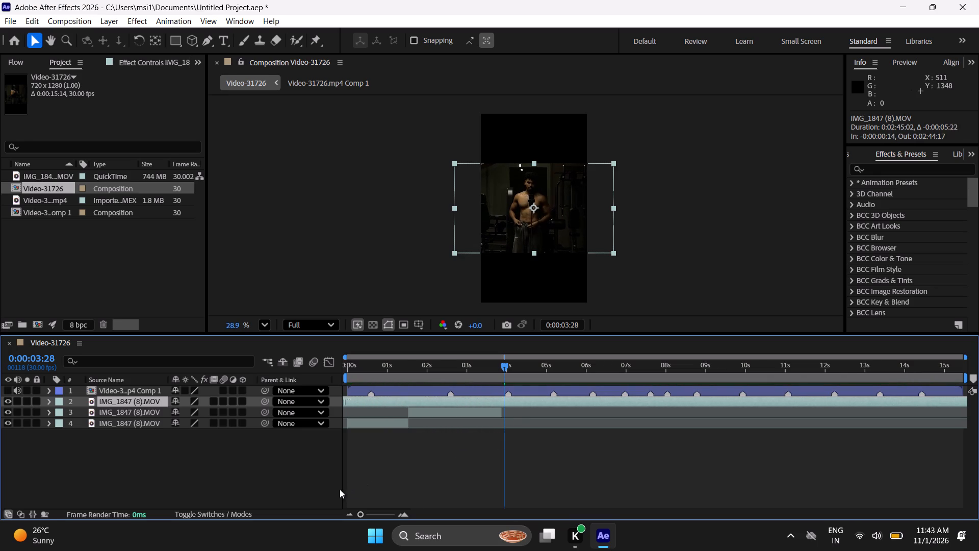
drag(340, 489, 379, 491)
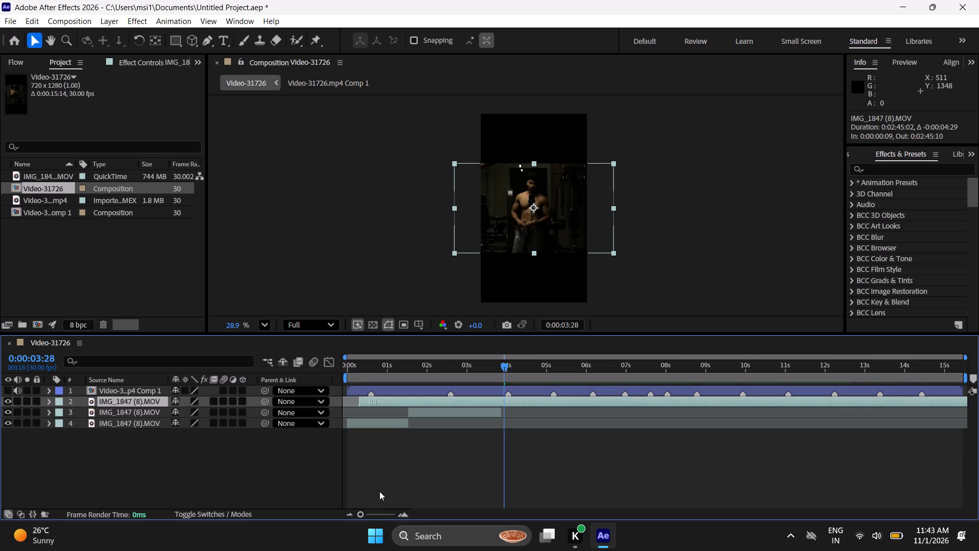
drag(379, 491, 335, 489)
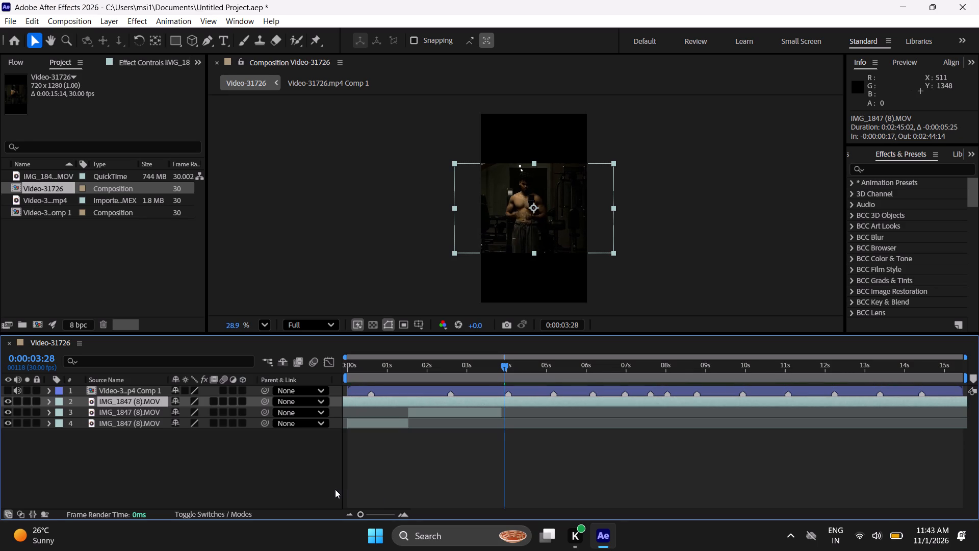
drag(335, 489, 333, 489)
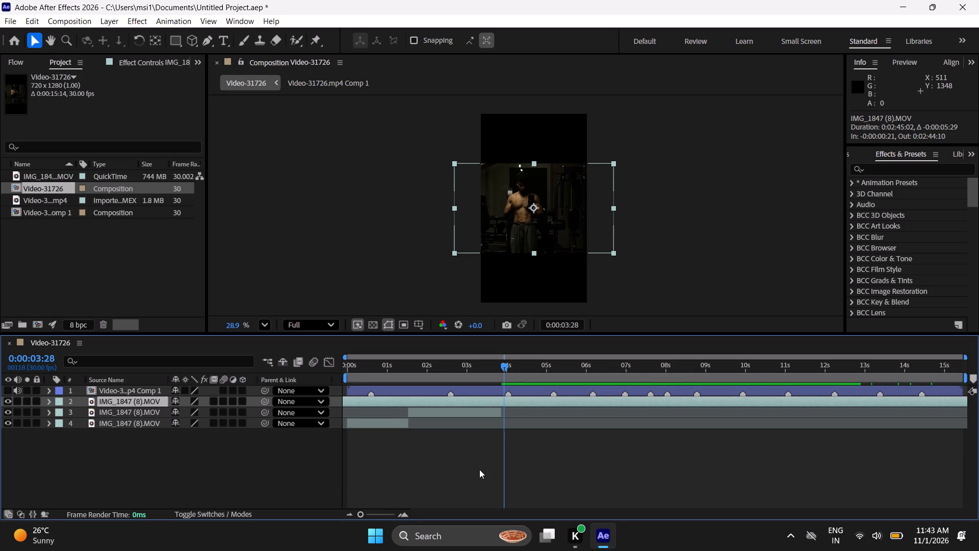
Split the segment at 0:00:03:28, delete the part before the split, and move the remainder to start at 0:00:03:26.
key(ctrl+shift+d)
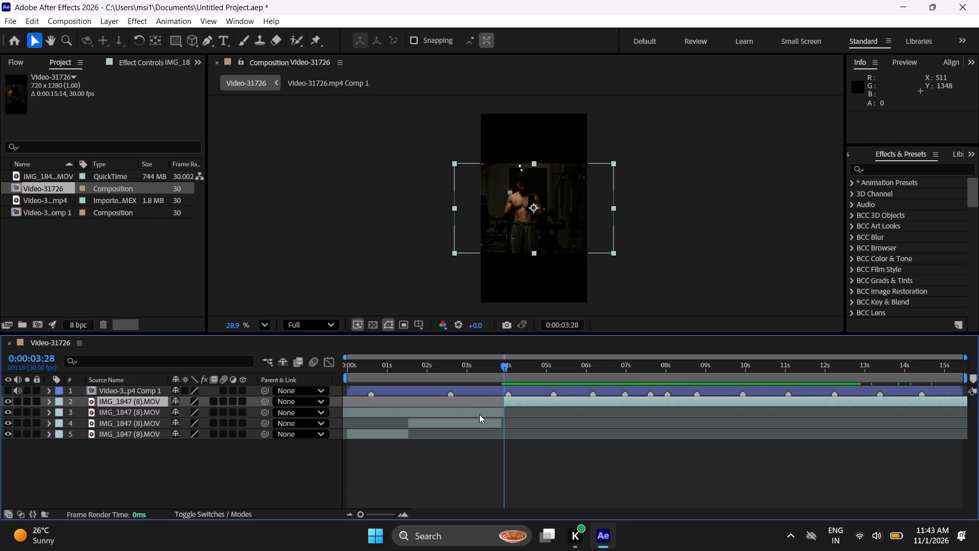
click(479, 413)
key(Delete)
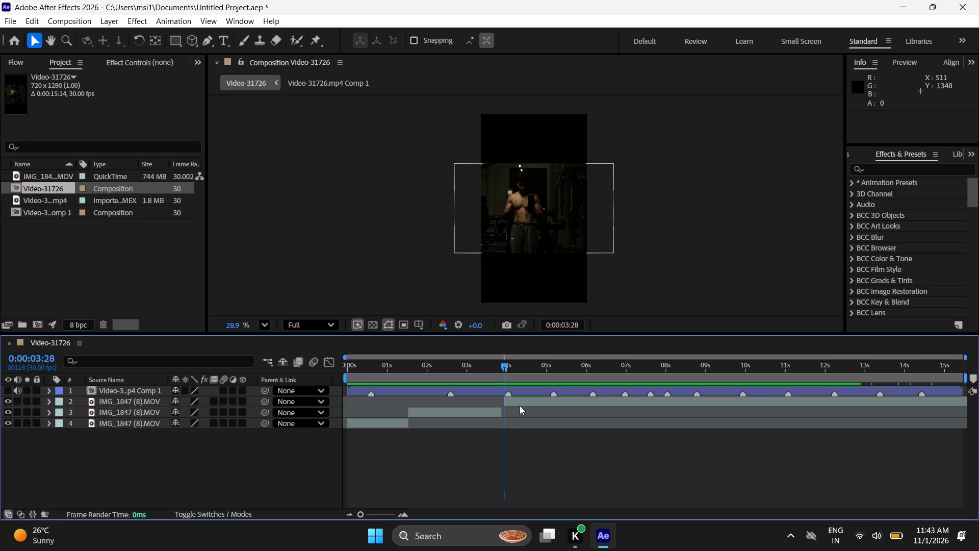
click(523, 402)
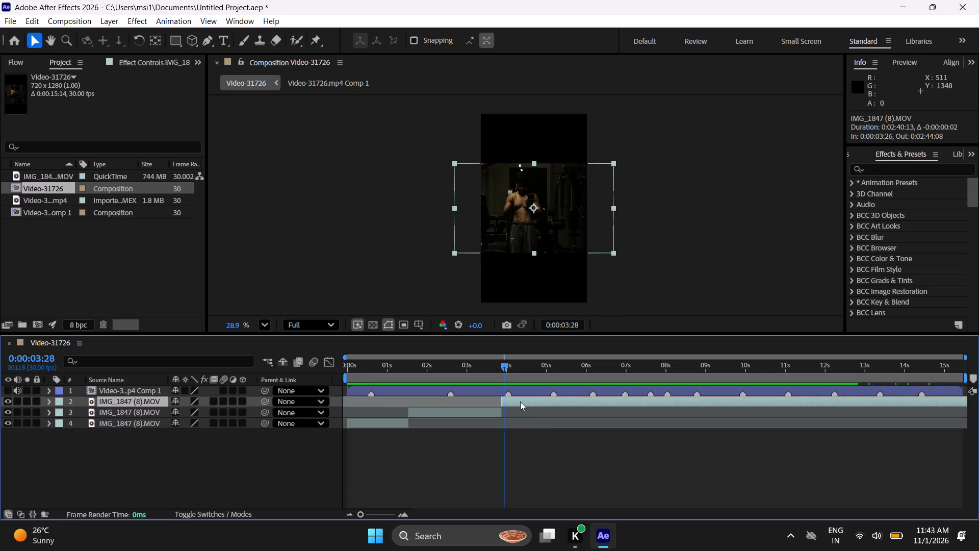
Play back and scrub the third segment between about 0:00:04:00 and 0:00:05:11 to examine its pose and find a cut point.
click(513, 371)
click(524, 469)
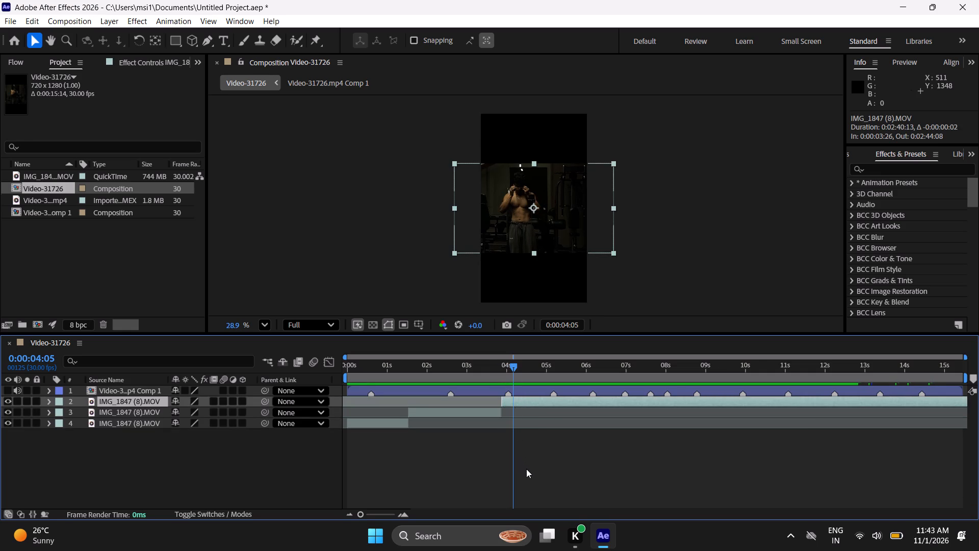
key(space)
key(space)
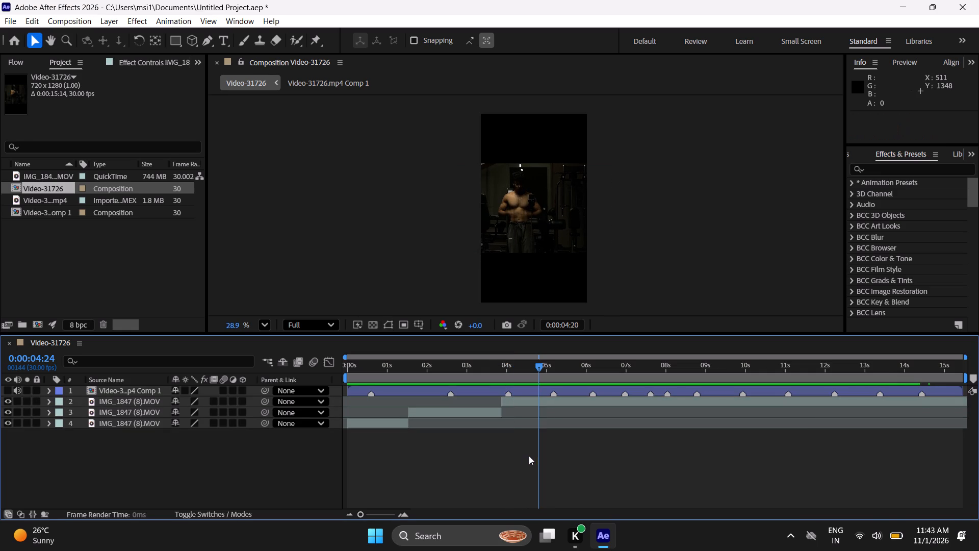
key(space)
key(space)
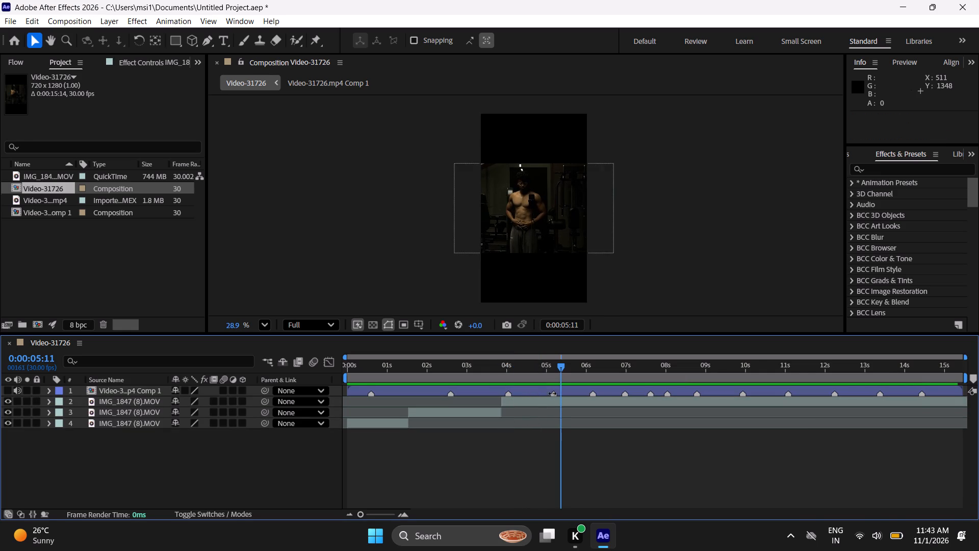
drag(561, 372, 507, 402)
key(space)
key(space)
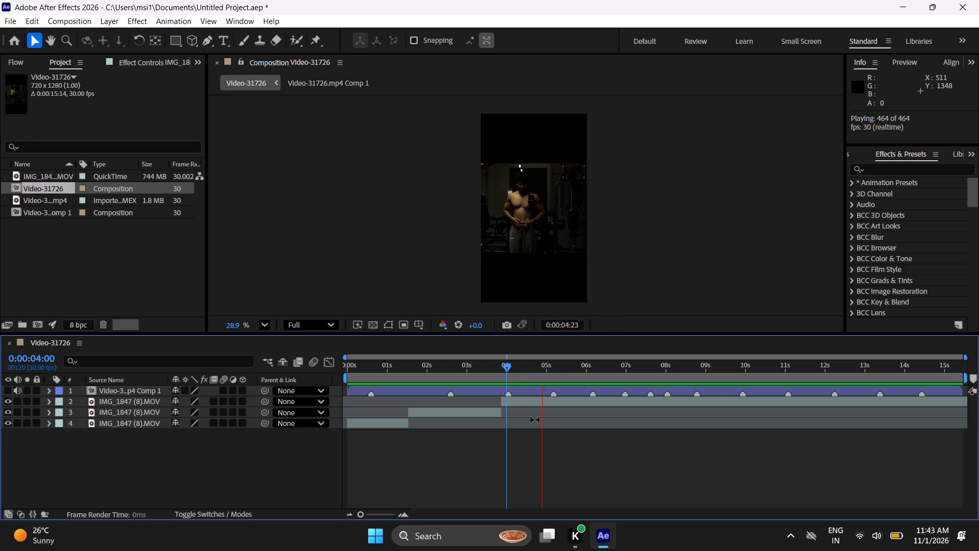
Split the third IMG_1847 (8).MOV segment at the 0:00:05:05 marker.
click(555, 365)
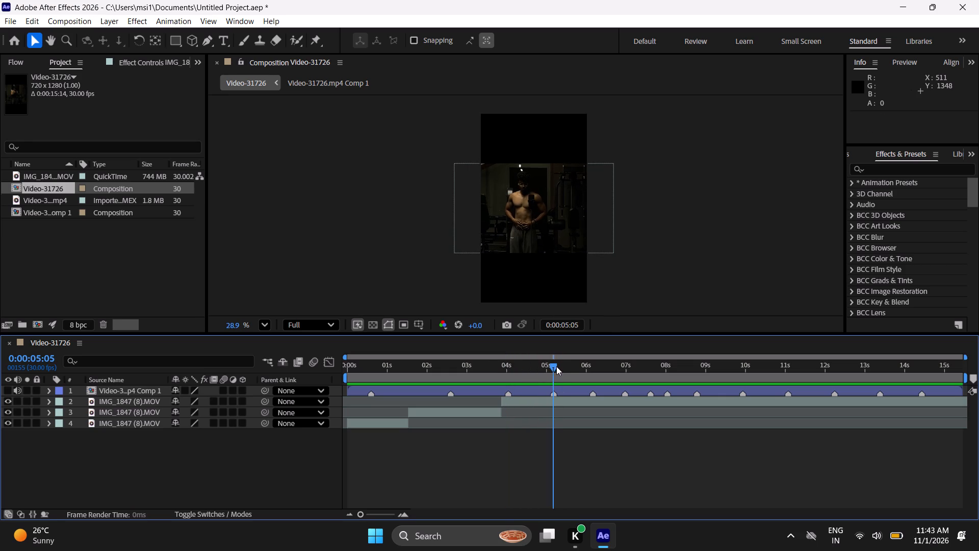
click(563, 403)
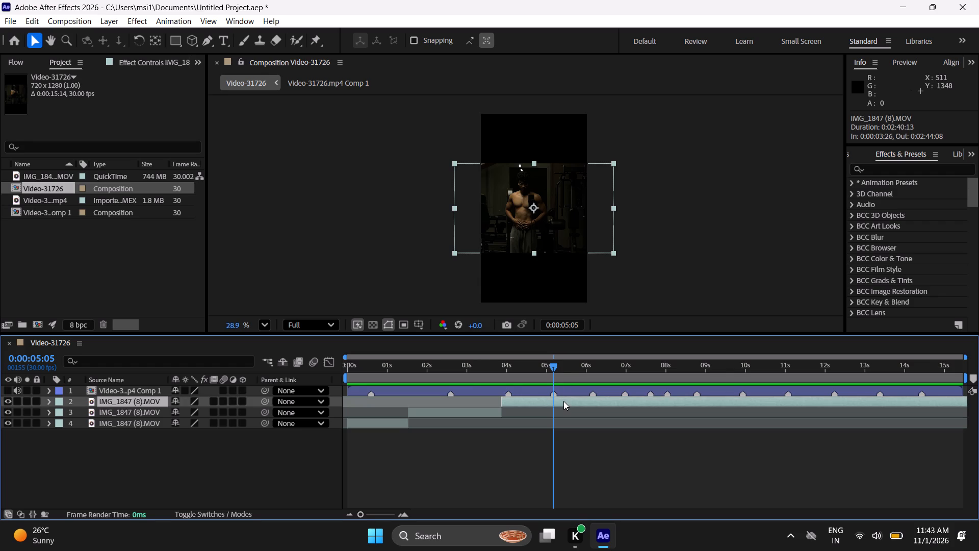
key(ctrl+shift+d)
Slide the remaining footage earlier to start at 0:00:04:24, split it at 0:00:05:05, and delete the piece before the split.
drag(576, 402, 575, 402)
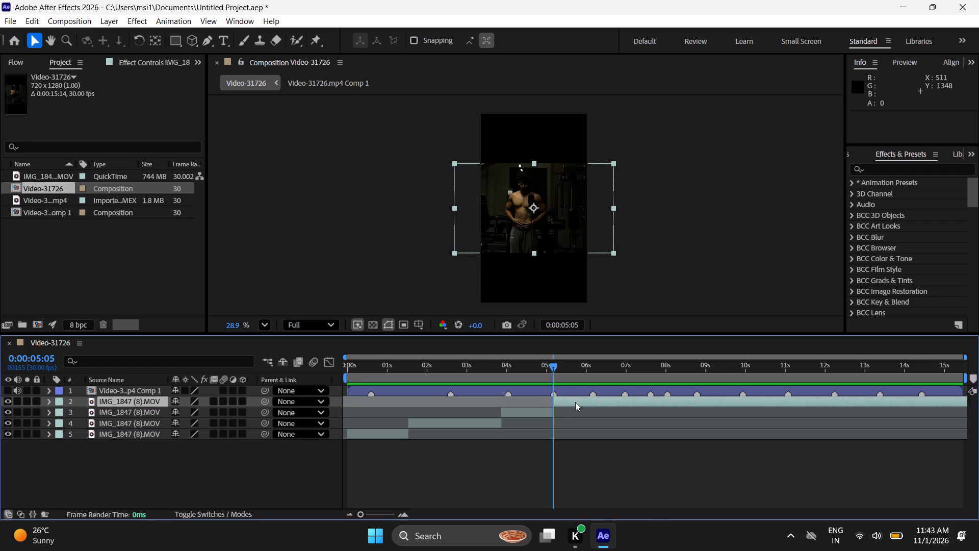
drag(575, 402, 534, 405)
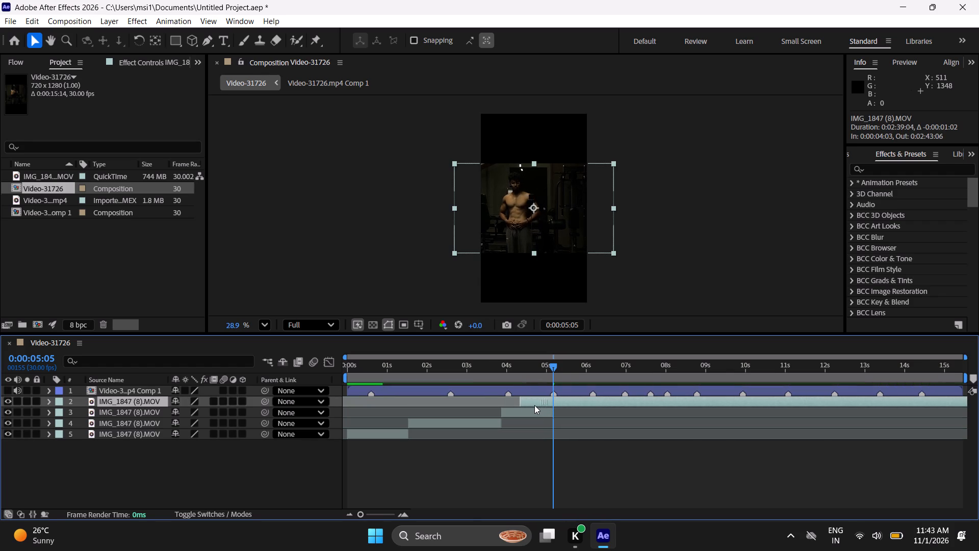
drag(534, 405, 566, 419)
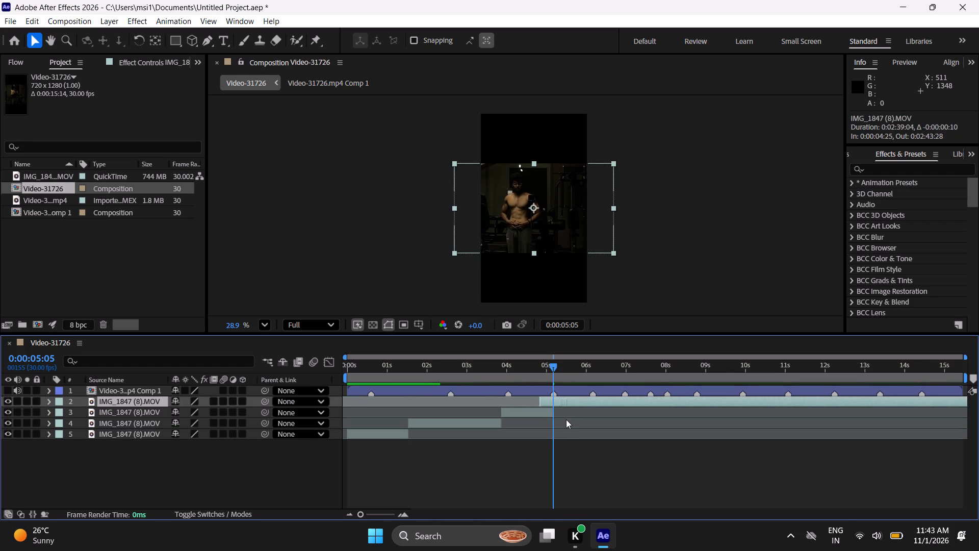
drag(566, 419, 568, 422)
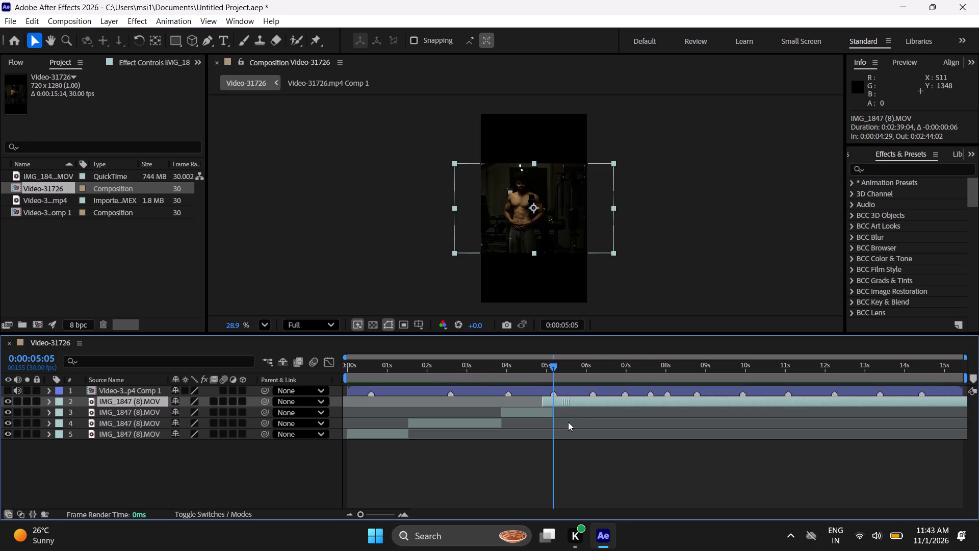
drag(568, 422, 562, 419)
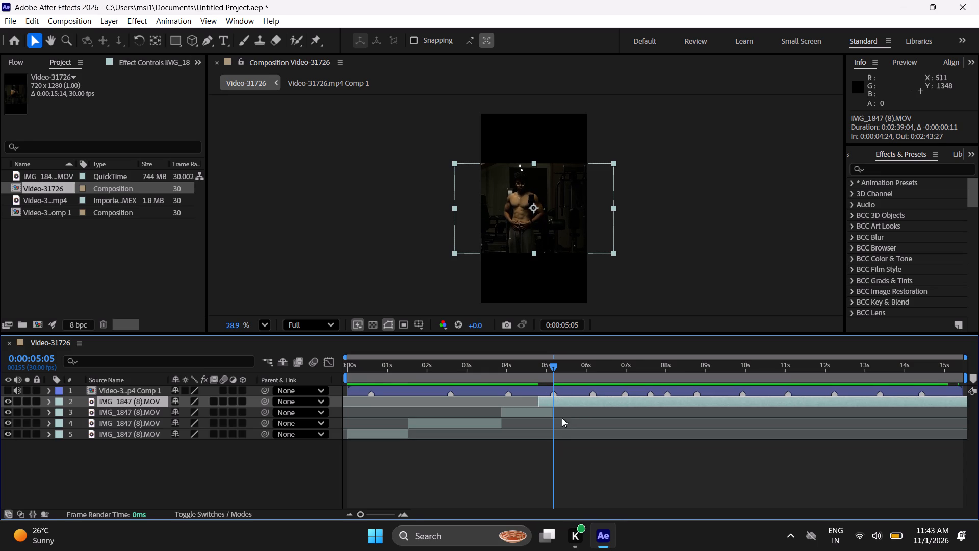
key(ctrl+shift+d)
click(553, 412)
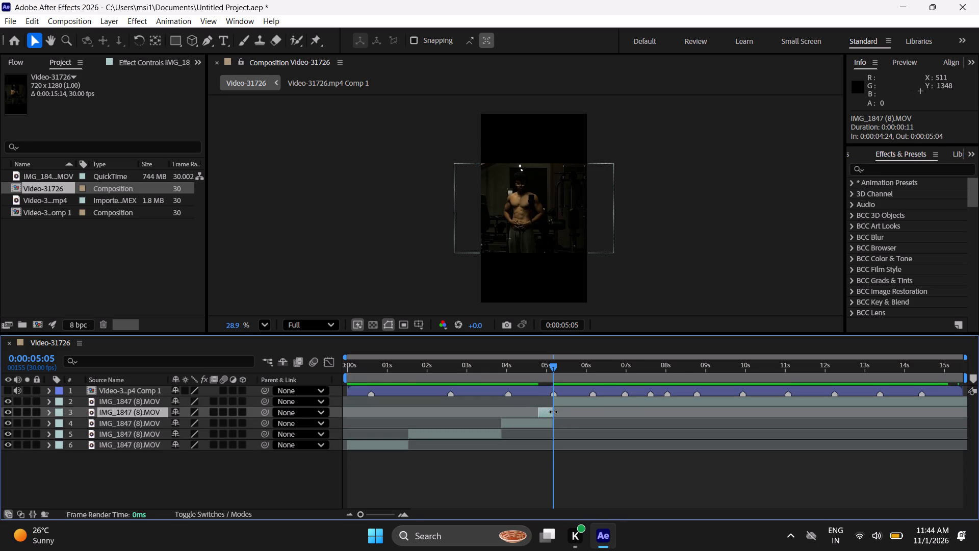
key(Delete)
Review the footage after 0:00:05:05, extend its opening earlier, and slide the segment so that it starts at 0:00:04:07.
drag(557, 368, 557, 367)
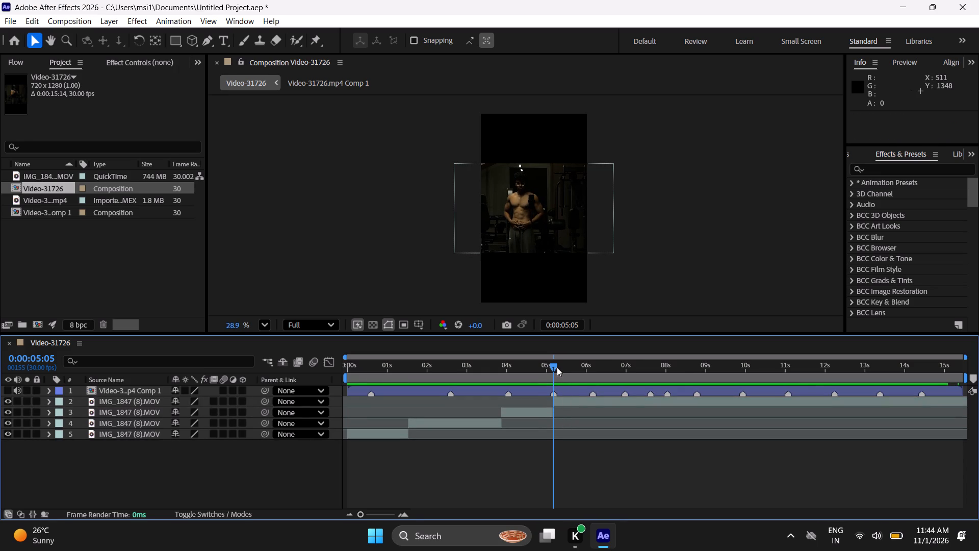
drag(557, 367, 594, 385)
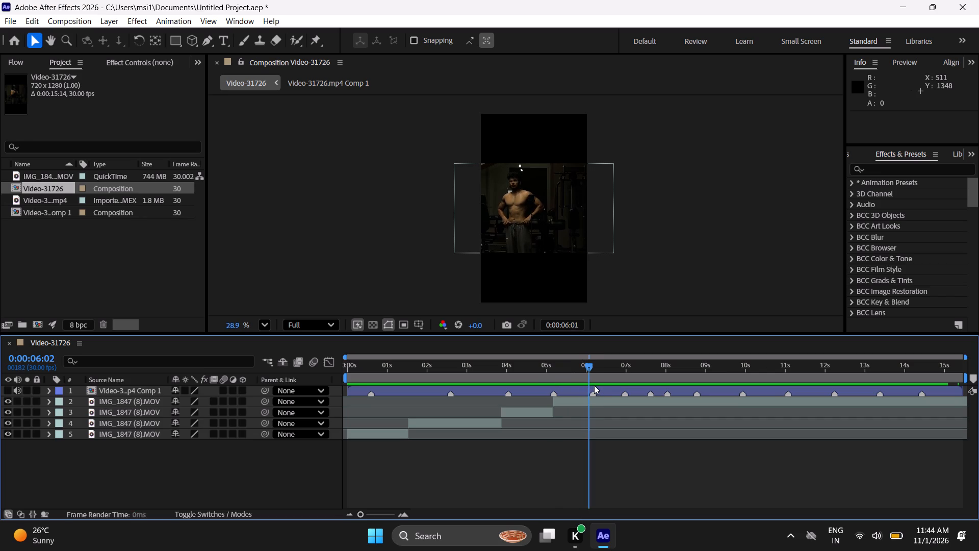
drag(594, 385, 589, 389)
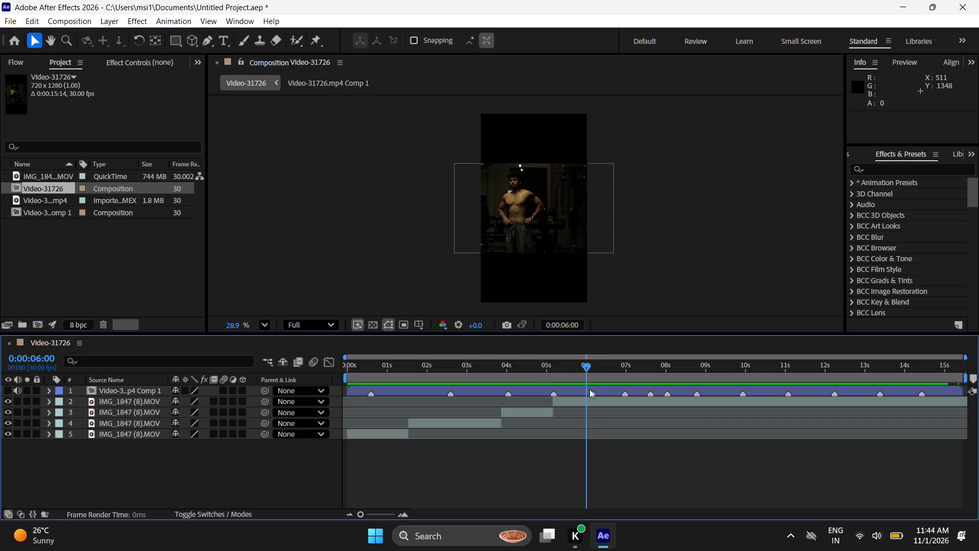
drag(589, 389, 579, 391)
drag(573, 371, 565, 372)
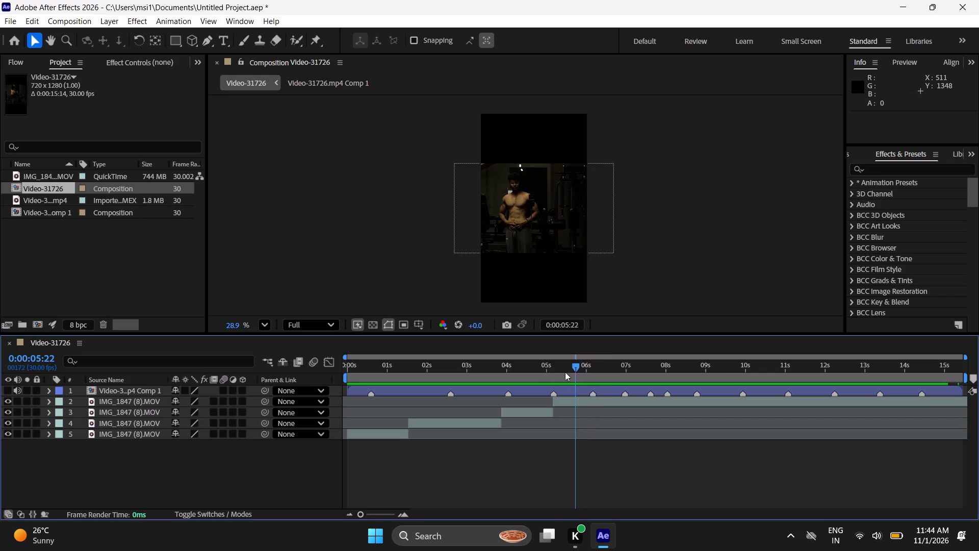
drag(565, 372, 550, 385)
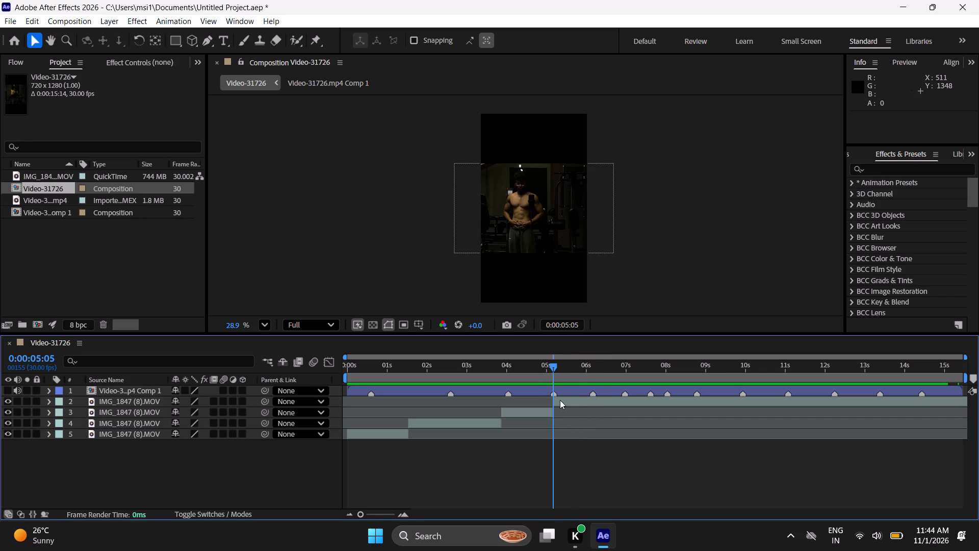
click(568, 404)
drag(568, 403, 577, 403)
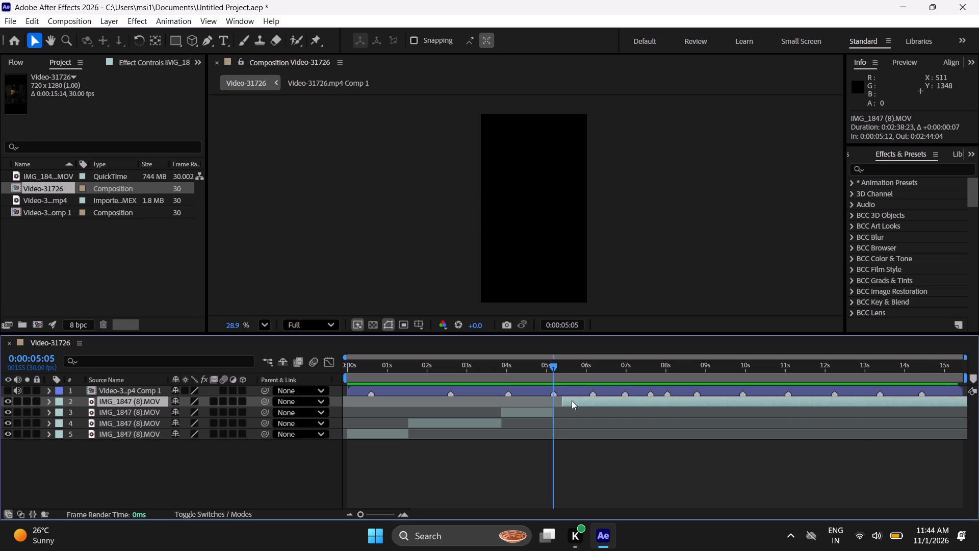
drag(560, 400, 517, 409)
drag(542, 399, 564, 402)
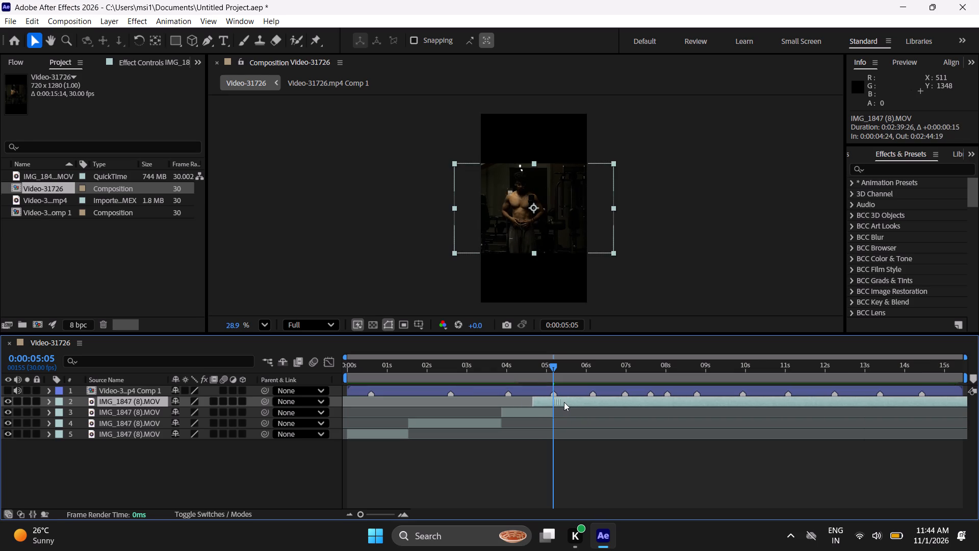
drag(564, 402, 534, 404)
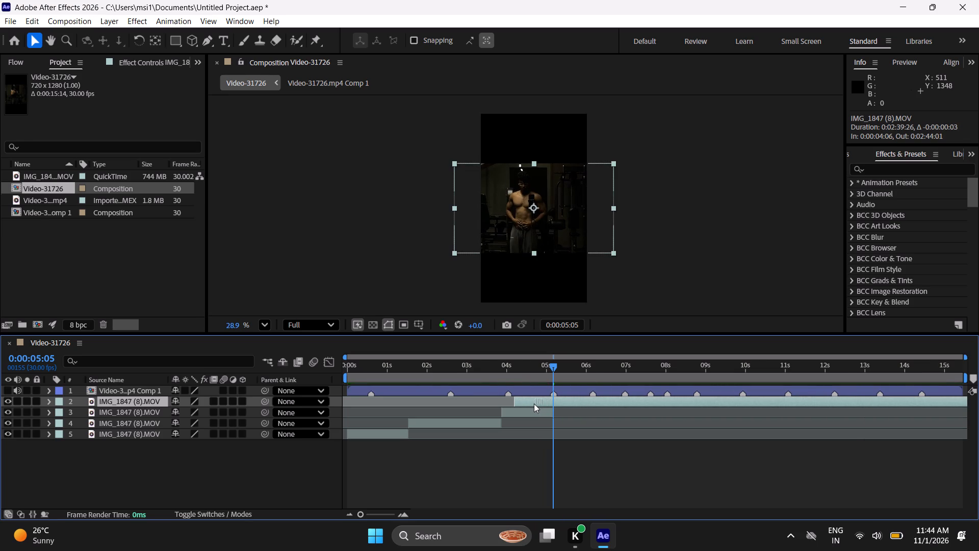
drag(534, 404, 538, 406)
drag(538, 406, 539, 405)
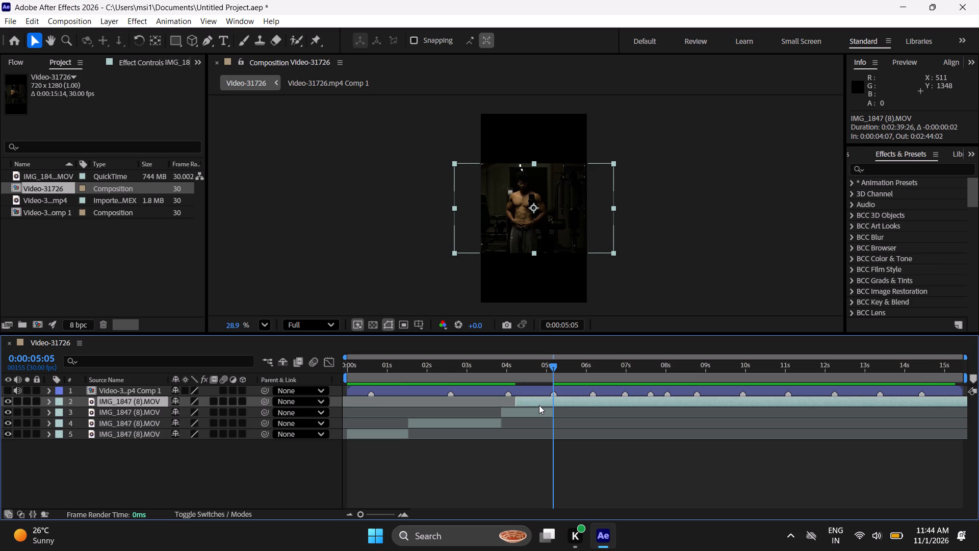
Split the last segment at 0:00:05:05 and delete the short piece before the split.
key(ctrl+shift+d)
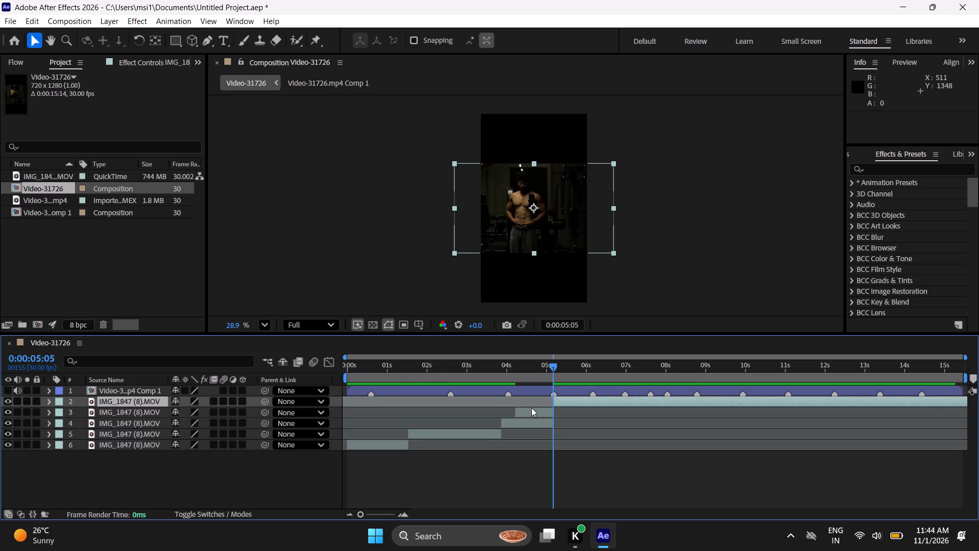
click(531, 410)
key(Delete)
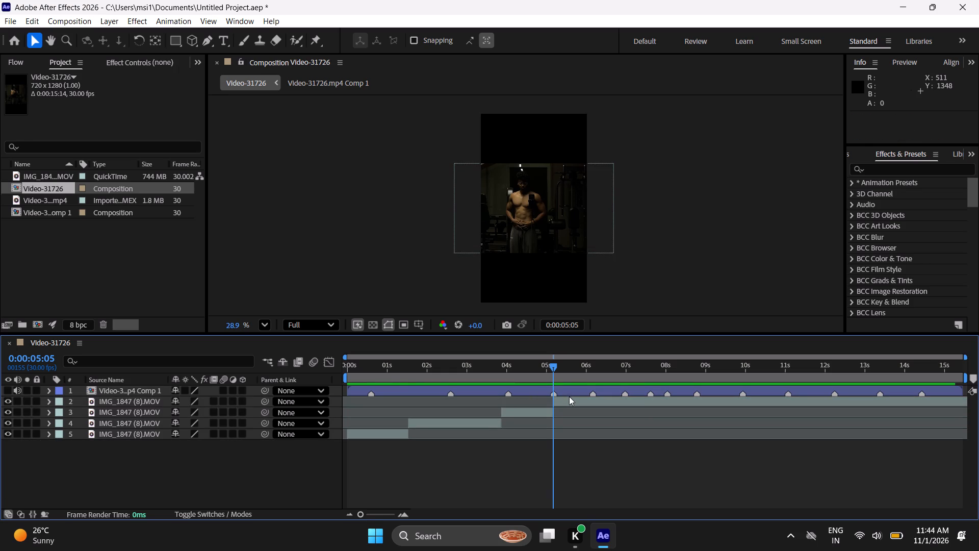
Review the footage after 0:00:05:05 and slide the last IMG_1847 (8).MOV segment earlier so that it starts at 0:00:03:02.
click(571, 397)
drag(551, 366, 587, 380)
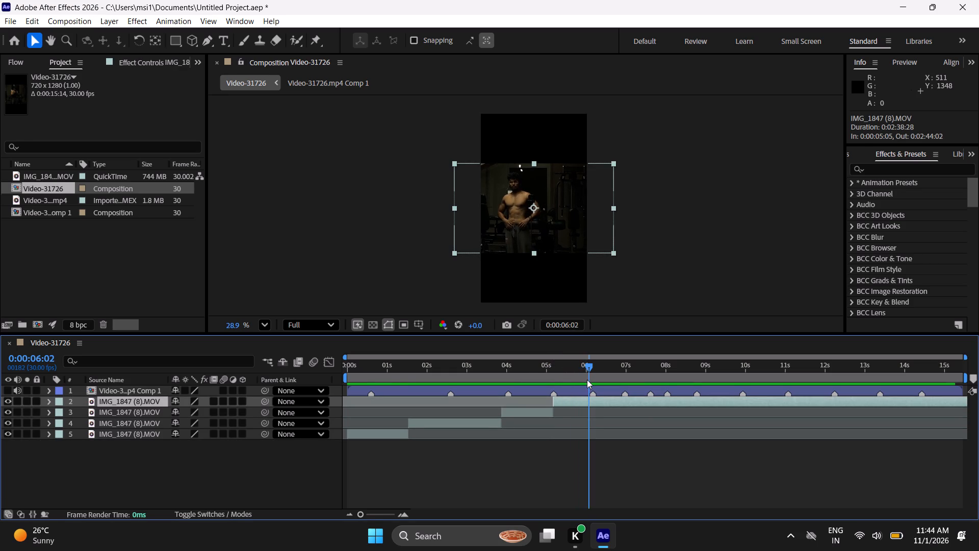
drag(587, 380, 551, 389)
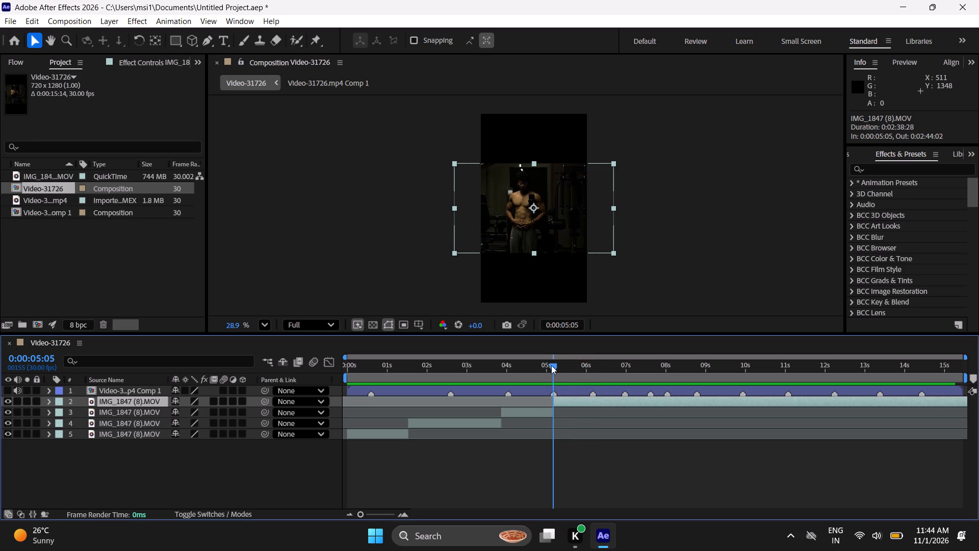
click(553, 363)
drag(630, 403, 614, 404)
drag(614, 404, 424, 413)
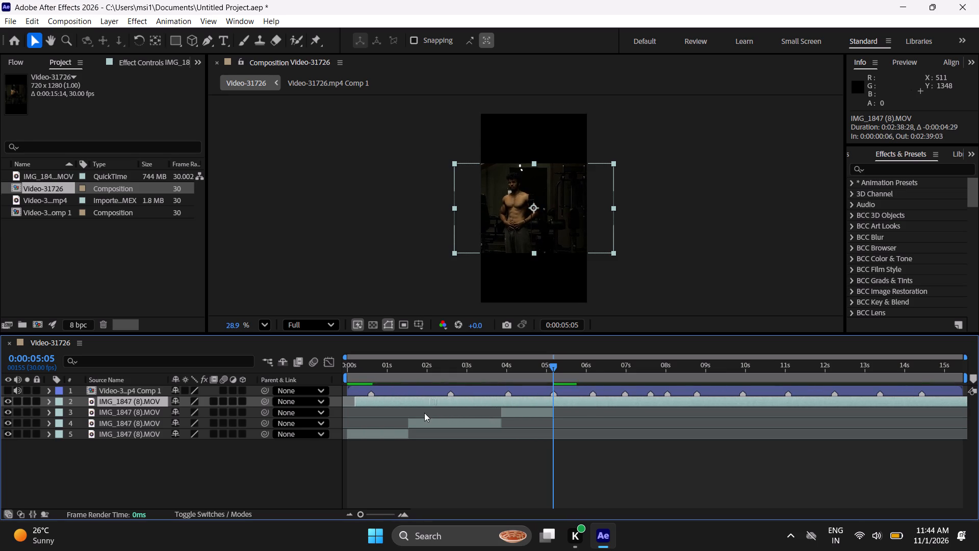
drag(424, 413, 540, 414)
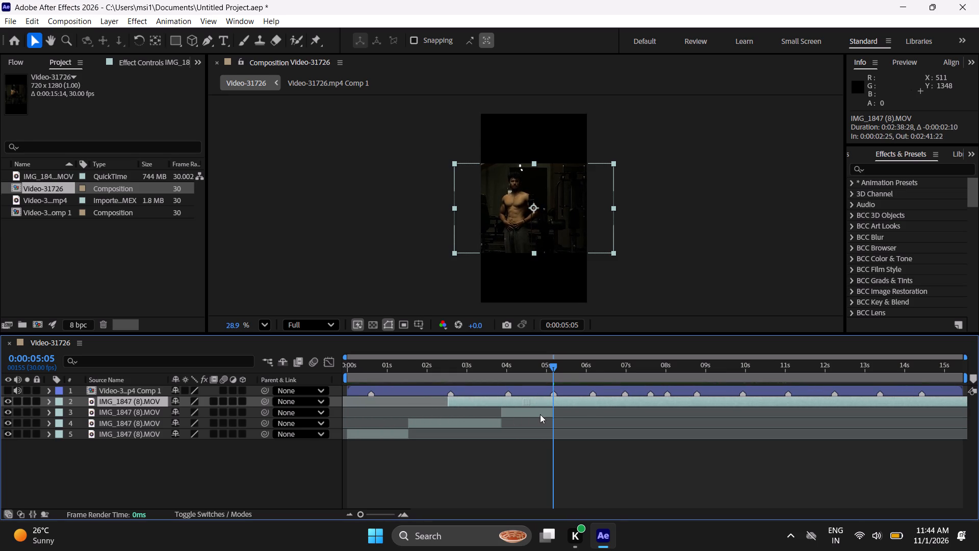
drag(540, 414, 544, 417)
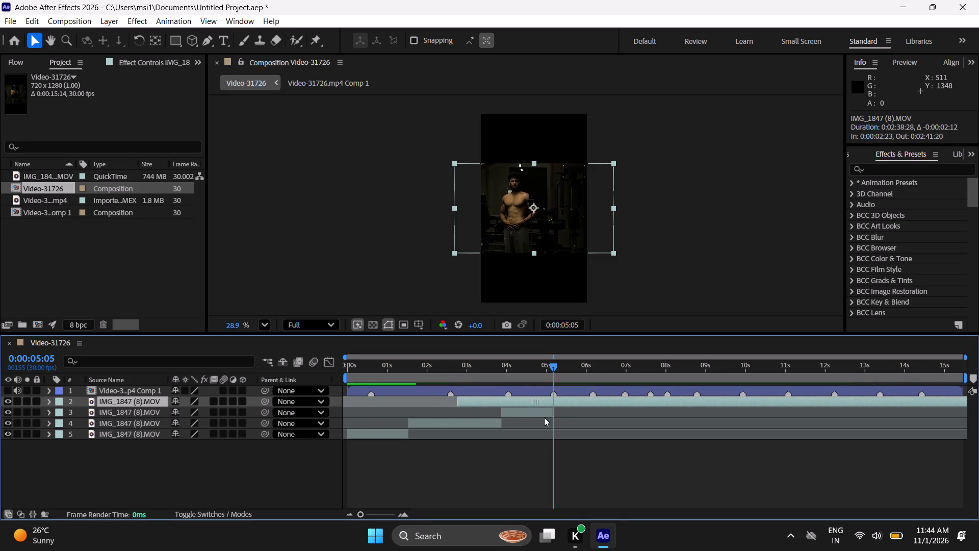
drag(544, 417, 549, 419)
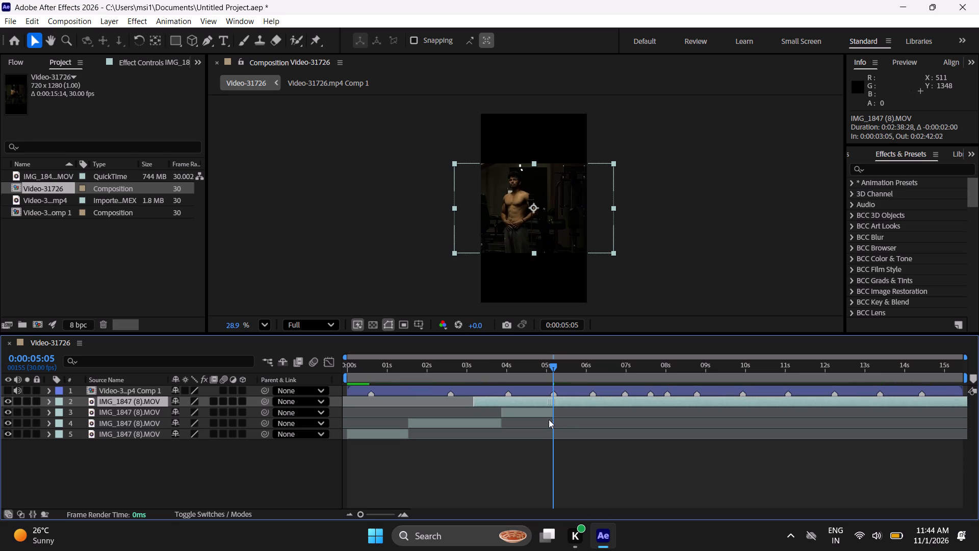
drag(549, 419, 541, 425)
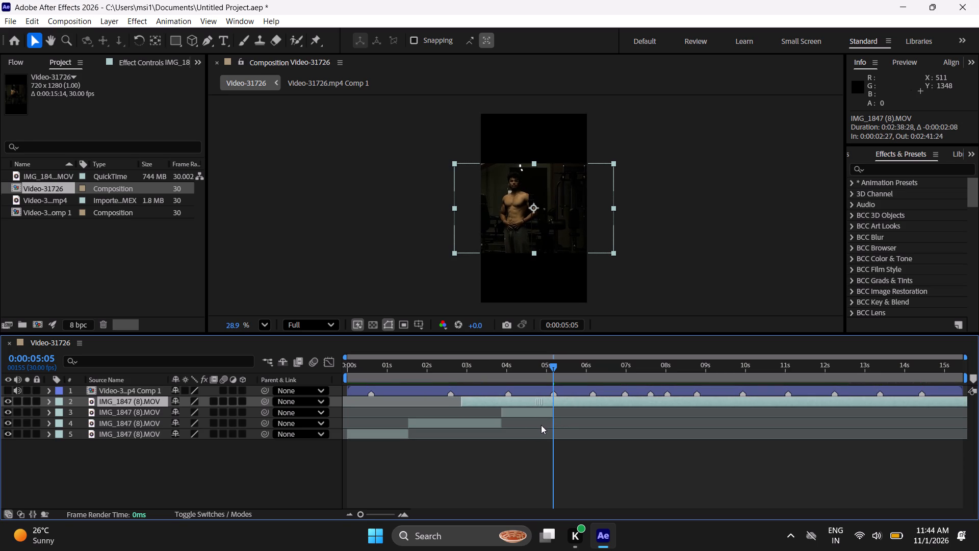
drag(541, 425, 547, 428)
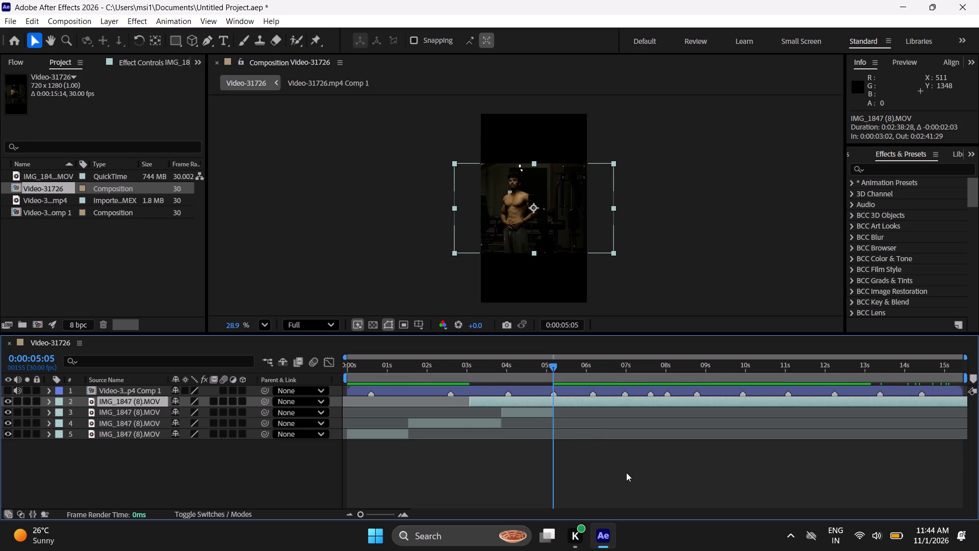
Split the last segment at 0:00:05:05 and delete the piece before the split.
key(ctrl+shift+d)
click(527, 415)
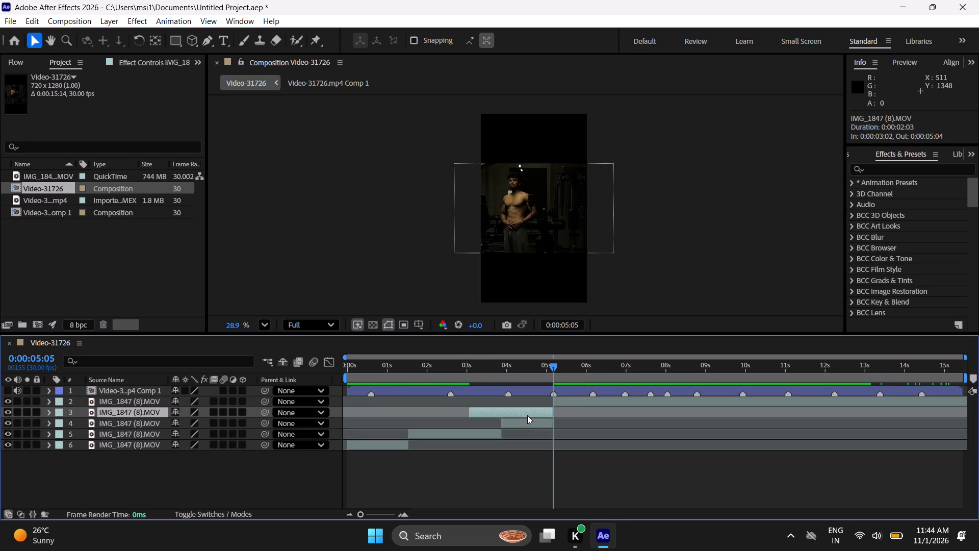
key(Delete)
Preview the cut at 0:00:05:05 and split the remaining footage at the 0:00:06:05 marker.
drag(553, 368, 552, 368)
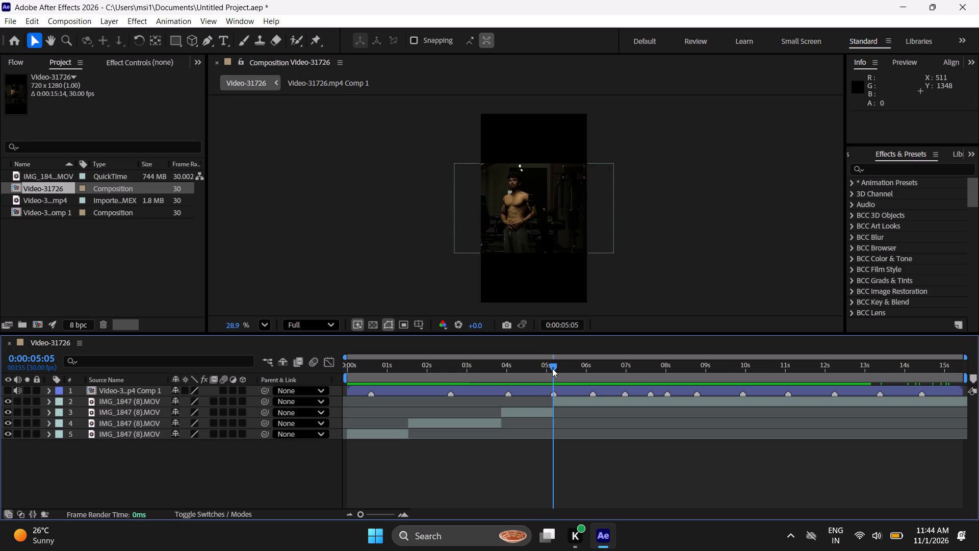
drag(552, 368, 547, 388)
key(space)
key(space)
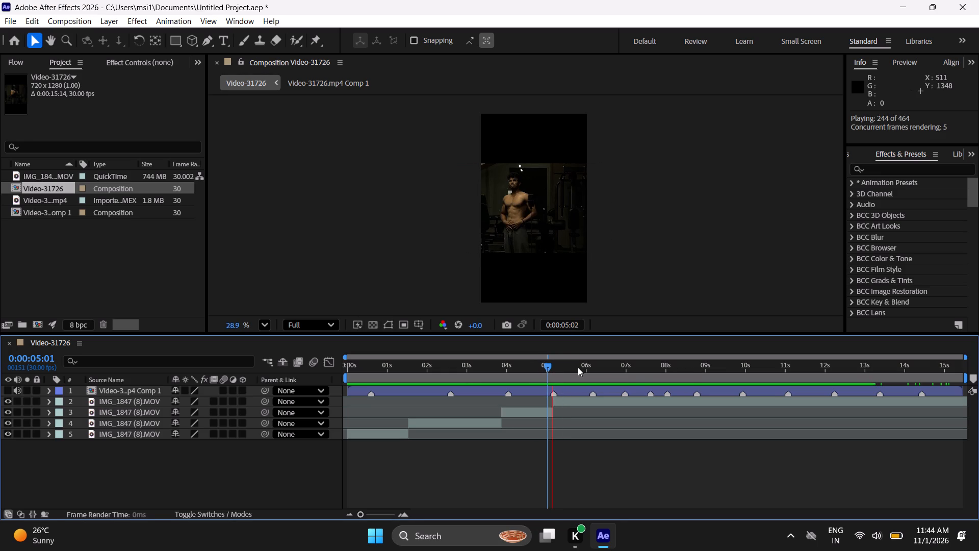
key(space)
key(space)
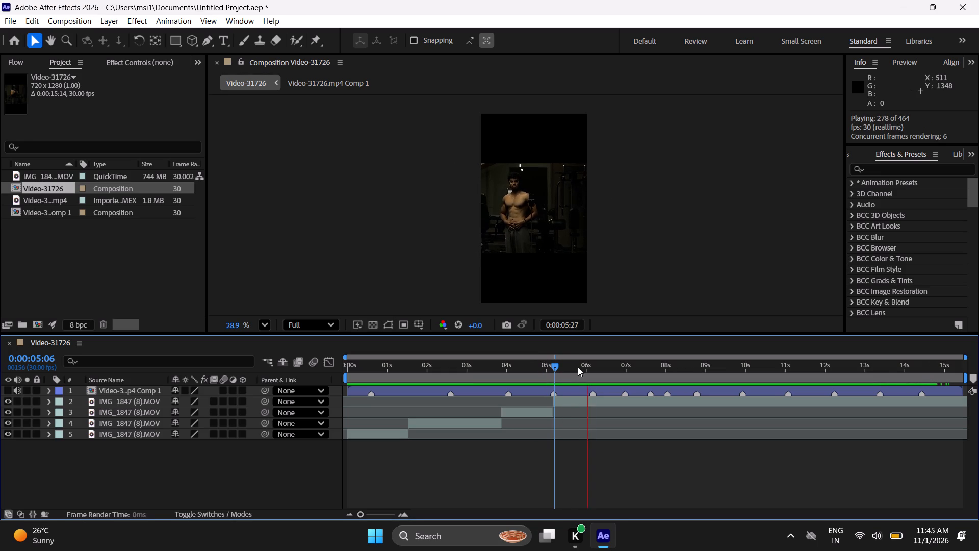
drag(594, 365, 589, 370)
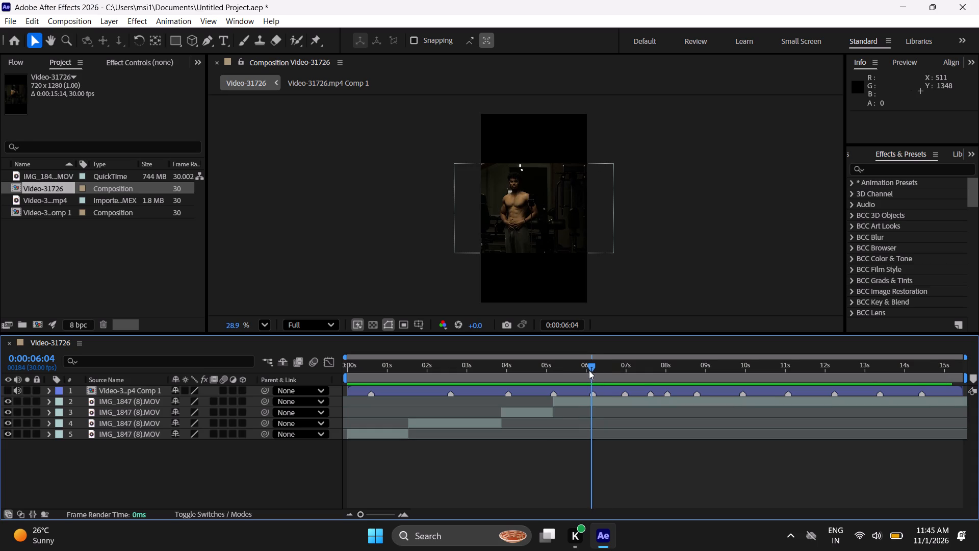
drag(589, 370, 590, 372)
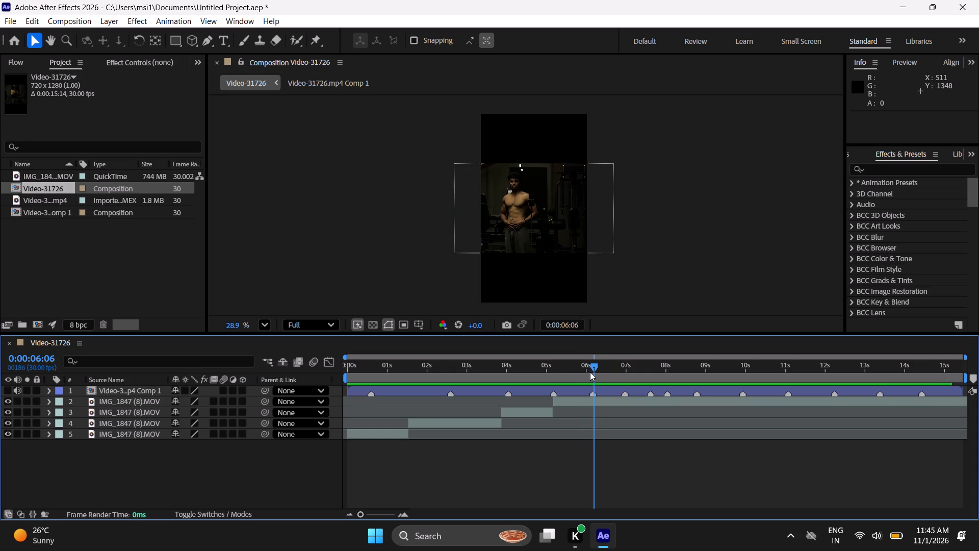
drag(590, 372, 589, 376)
click(608, 397)
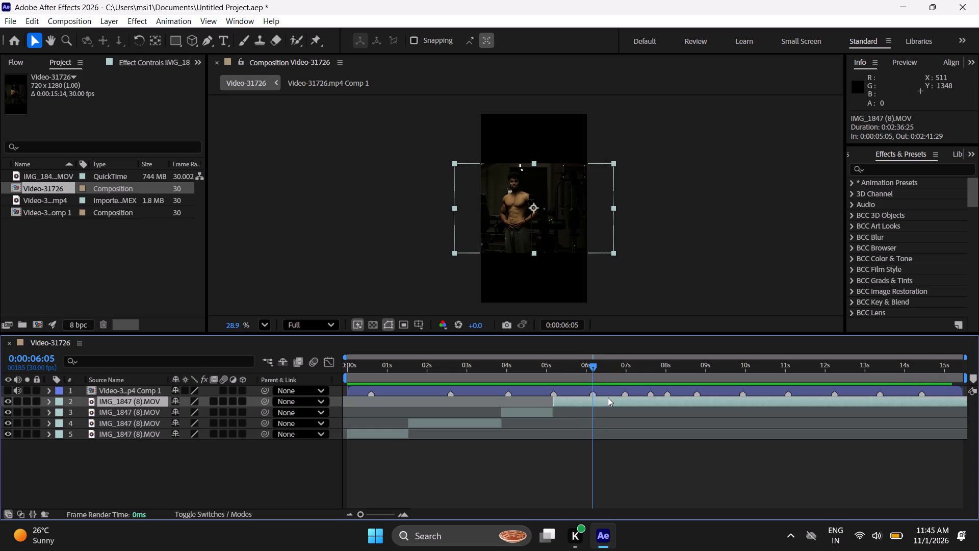
key(ctrl+shift+d)
Slide the footage after the 0:00:06:05 split earlier to an in point of -0:00:17:21, reaching the front double-biceps pose.
drag(611, 402, 605, 401)
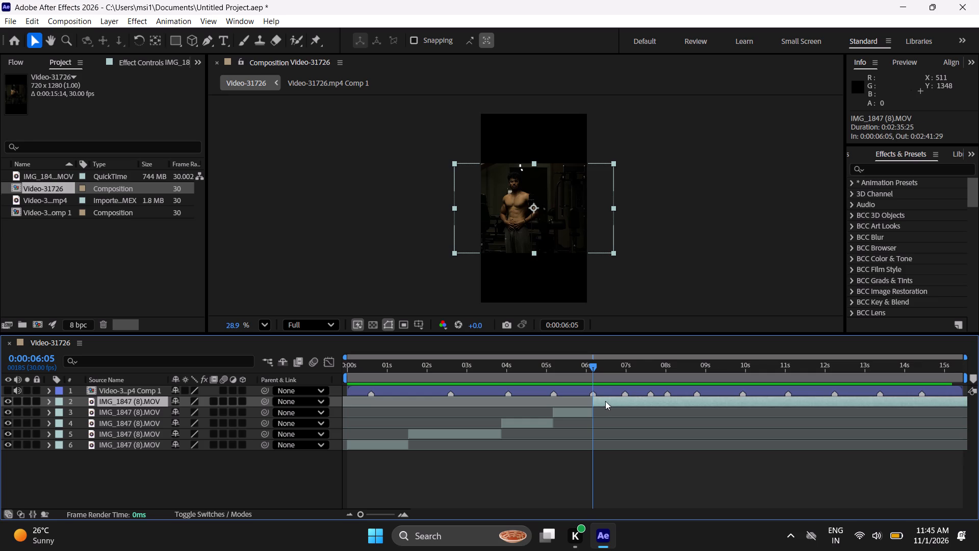
drag(605, 401, 460, 400)
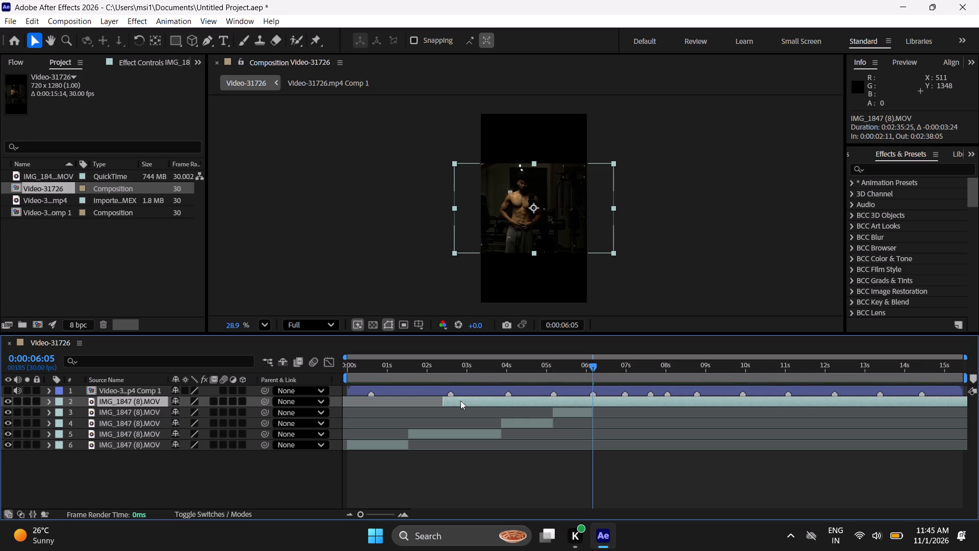
drag(460, 400, 459, 400)
drag(697, 405, 582, 406)
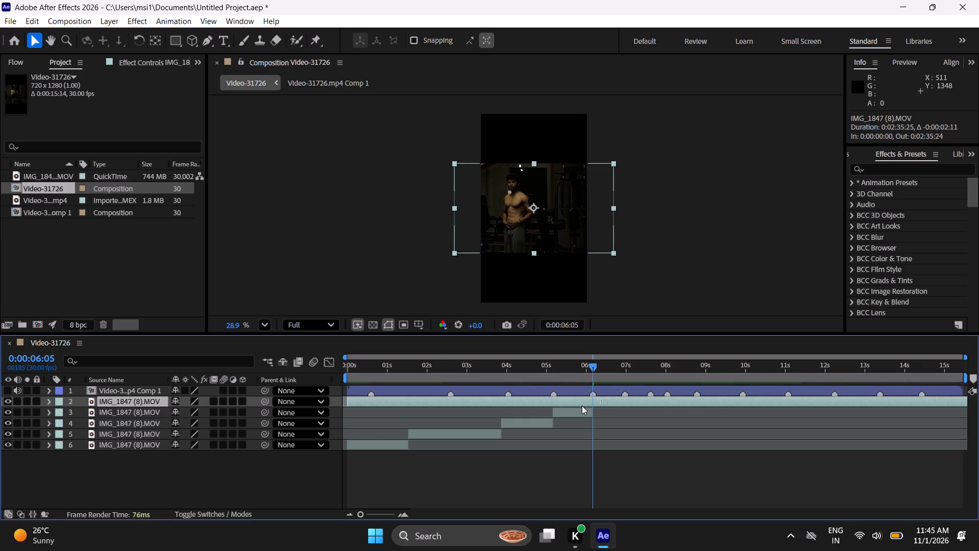
drag(582, 406, 432, 404)
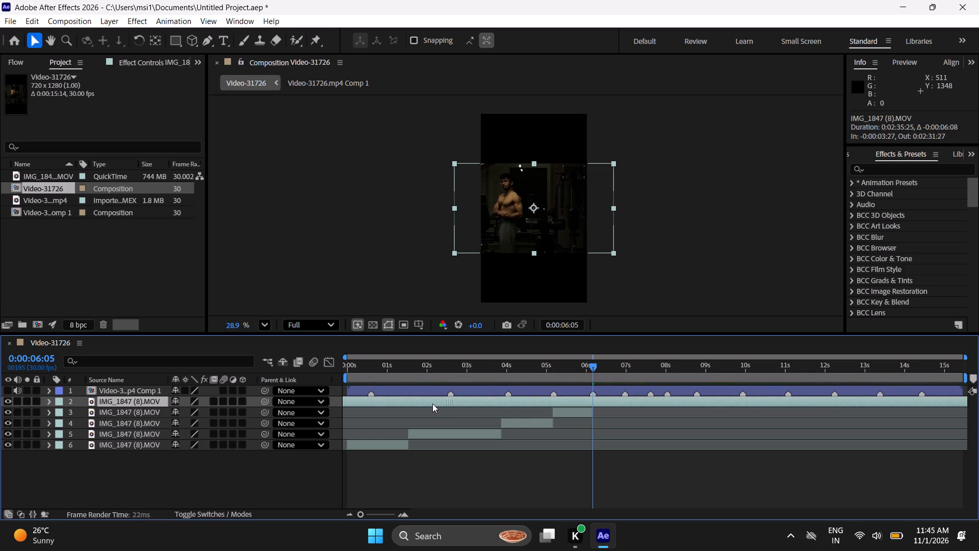
drag(432, 404, 431, 403)
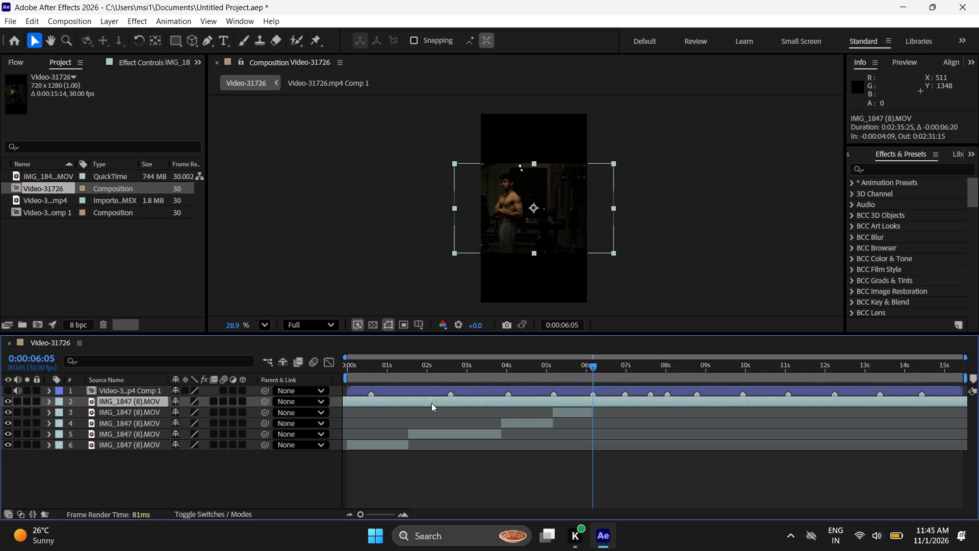
drag(431, 403, 566, 408)
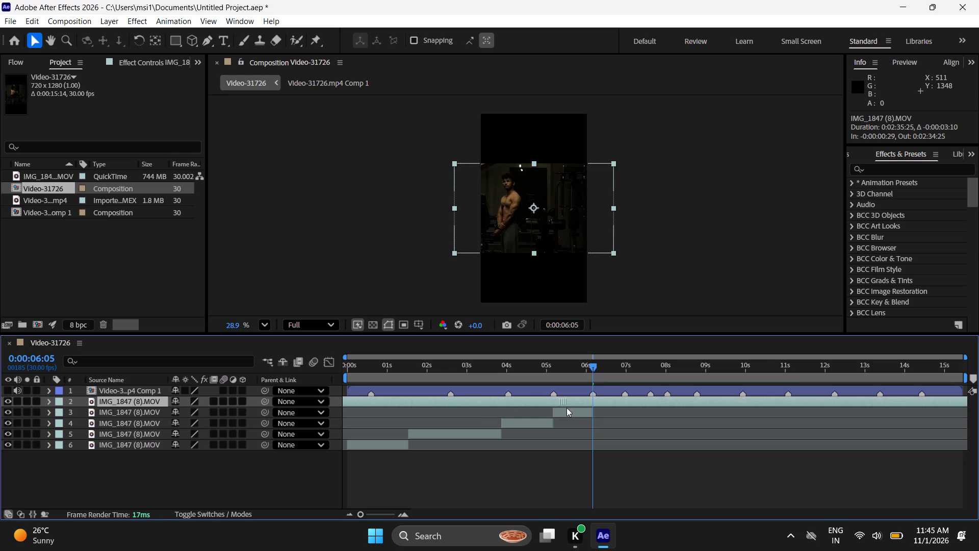
drag(566, 408, 413, 418)
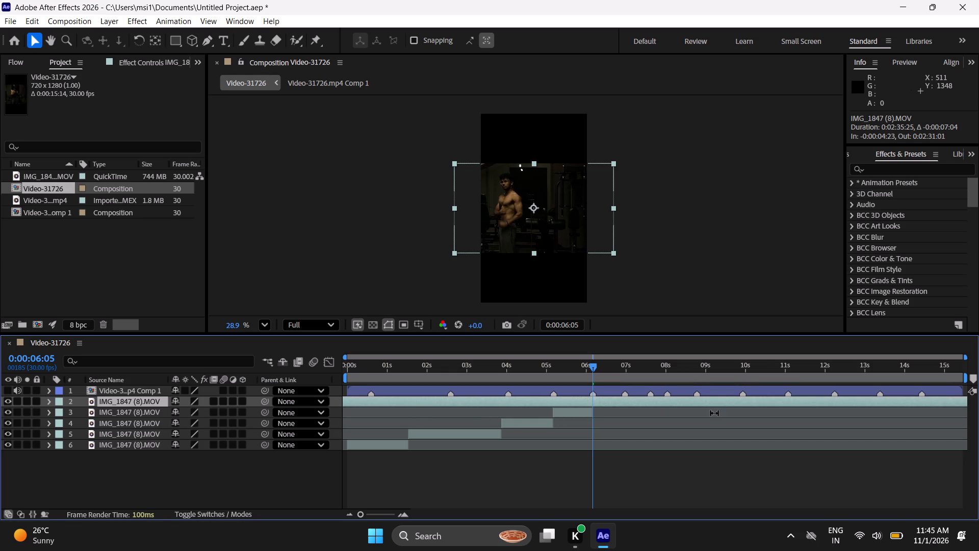
drag(747, 404, 657, 409)
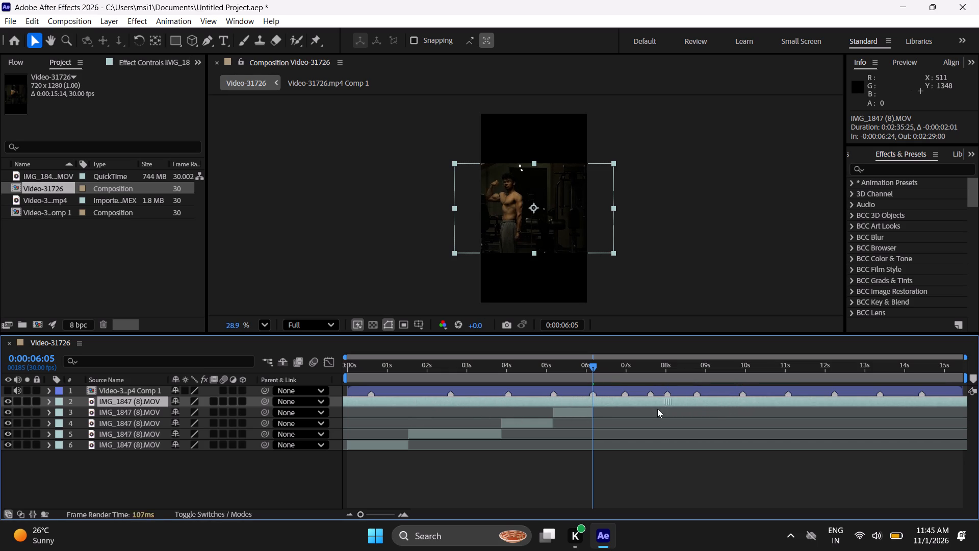
drag(657, 409, 481, 413)
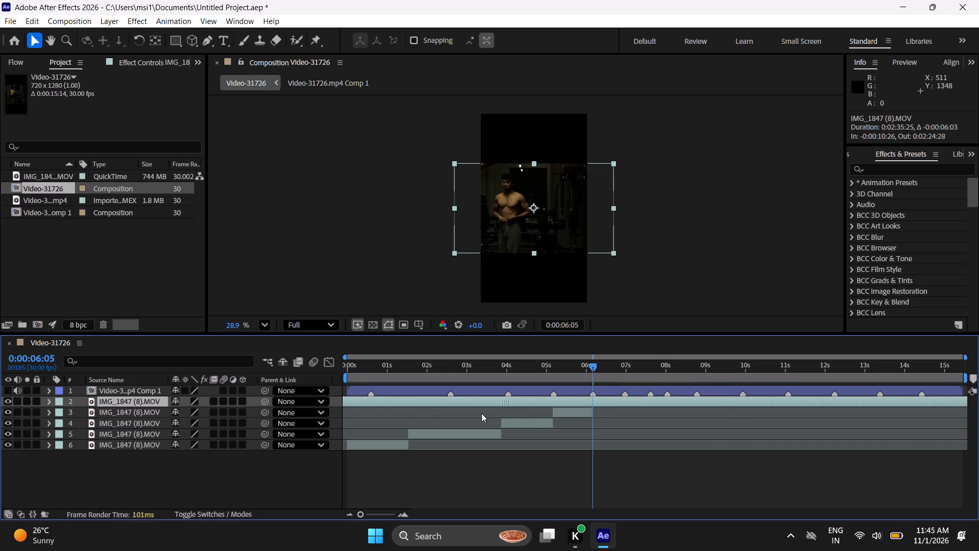
drag(481, 413, 428, 413)
drag(786, 401, 613, 400)
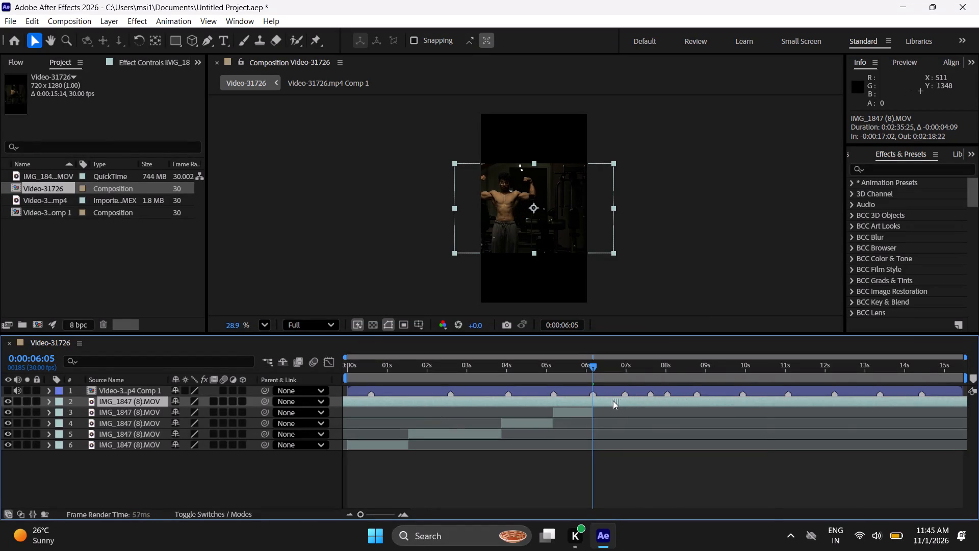
drag(613, 400, 589, 398)
Slide the IMG_1847 (8).MOV footage after the 0:00:06:05 split earlier, past an in point of -0:01:17:10, scanning its poses.
drag(729, 401, 563, 396)
drag(885, 407, 829, 406)
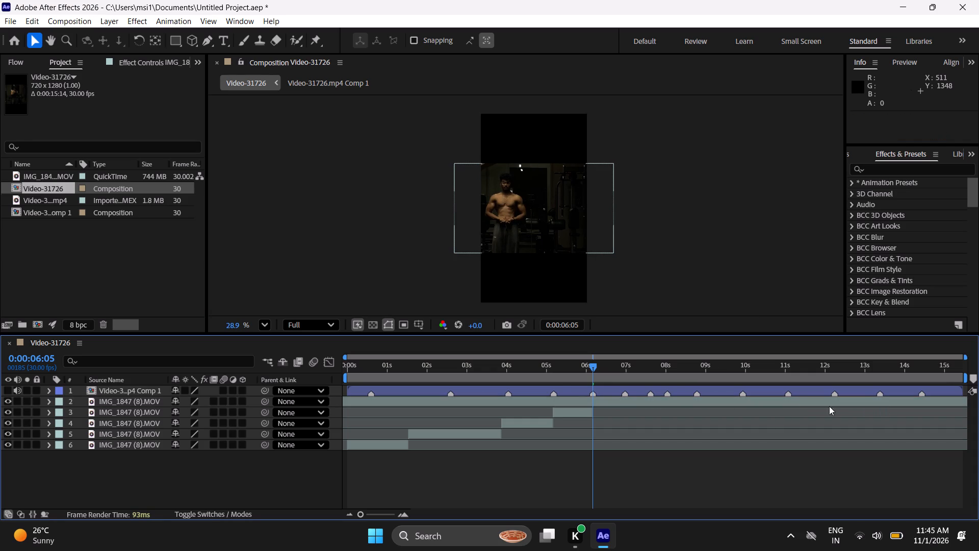
drag(829, 406, 792, 404)
drag(863, 400, 636, 403)
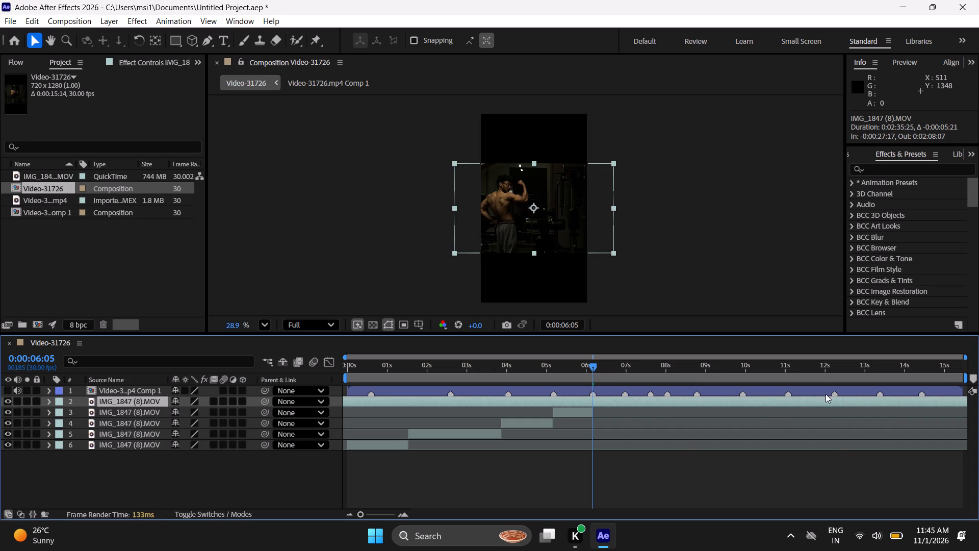
drag(827, 399, 564, 398)
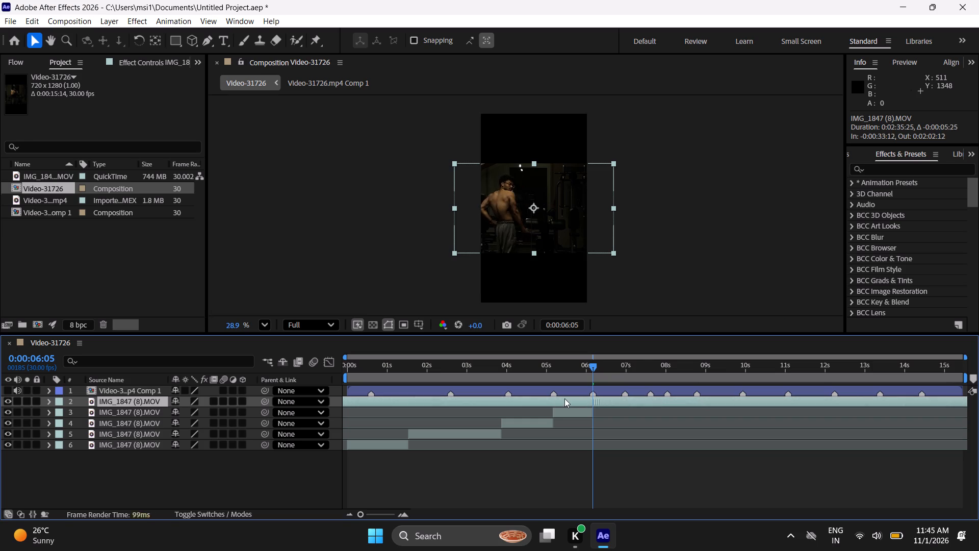
drag(564, 398, 323, 411)
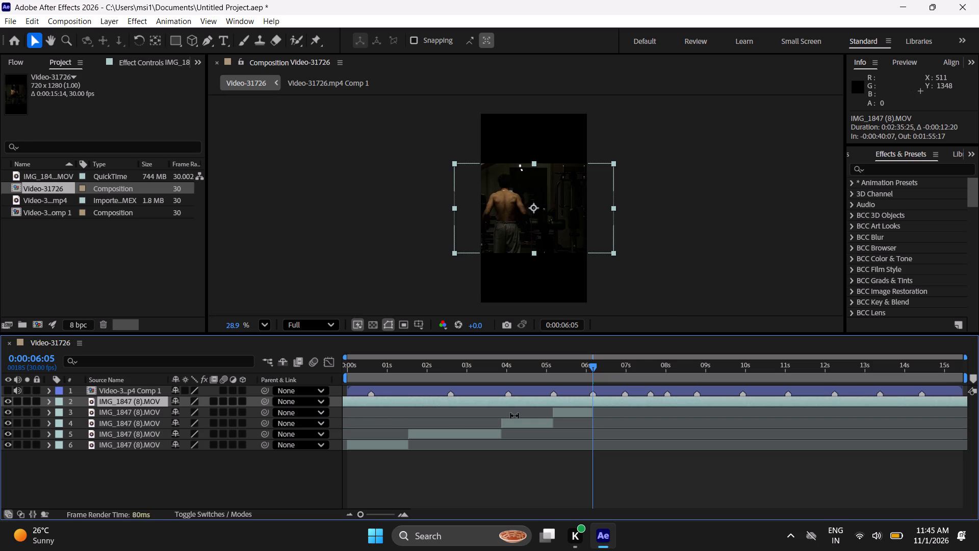
drag(917, 404, 698, 402)
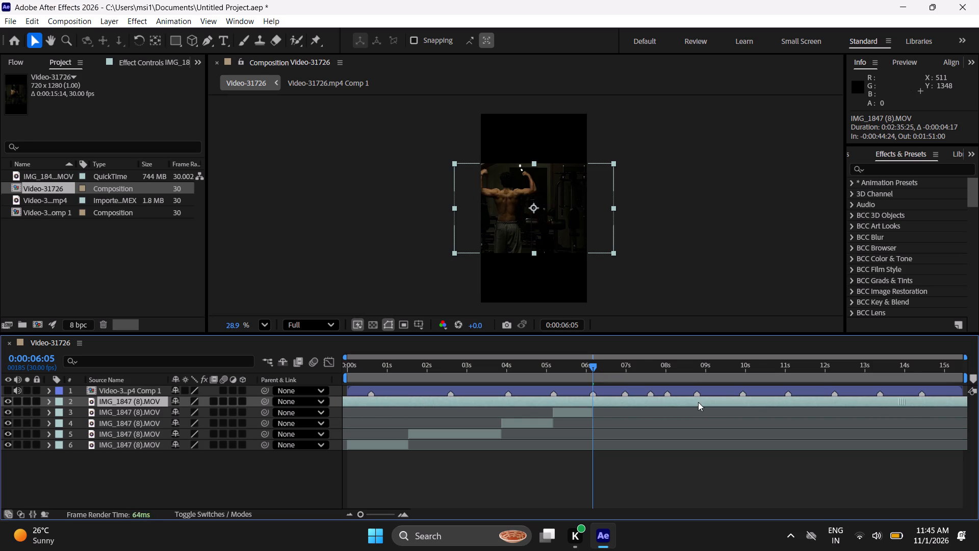
drag(698, 402, 382, 415)
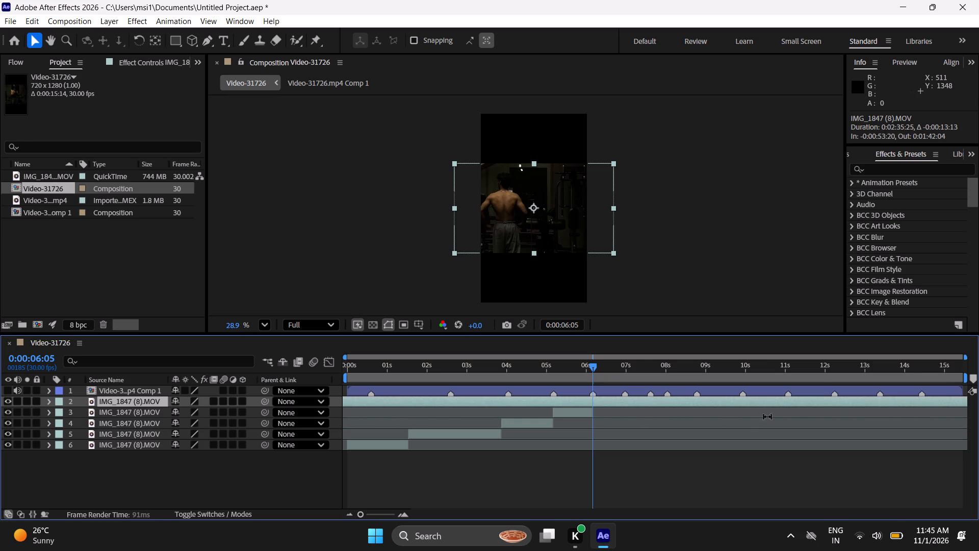
drag(949, 401, 471, 405)
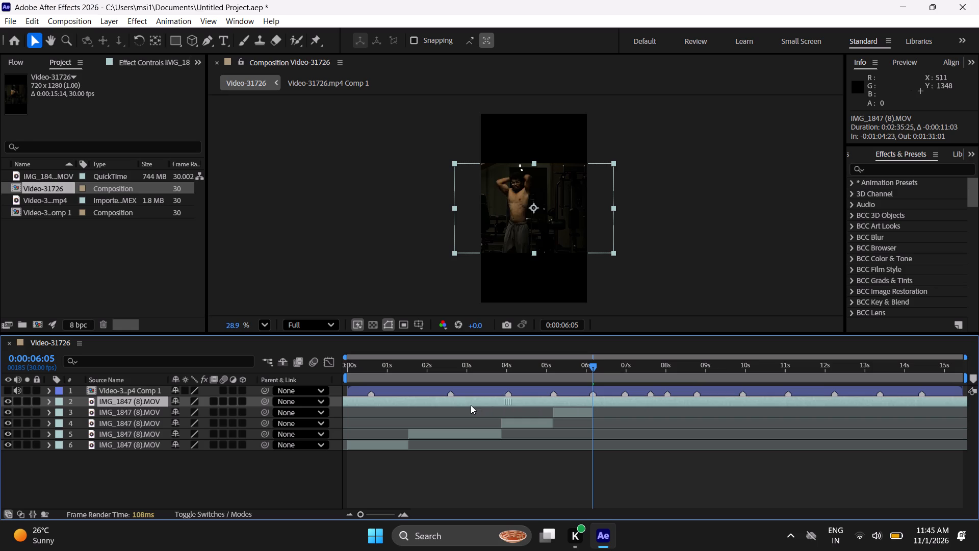
drag(471, 405, 465, 405)
drag(937, 401, 937, 402)
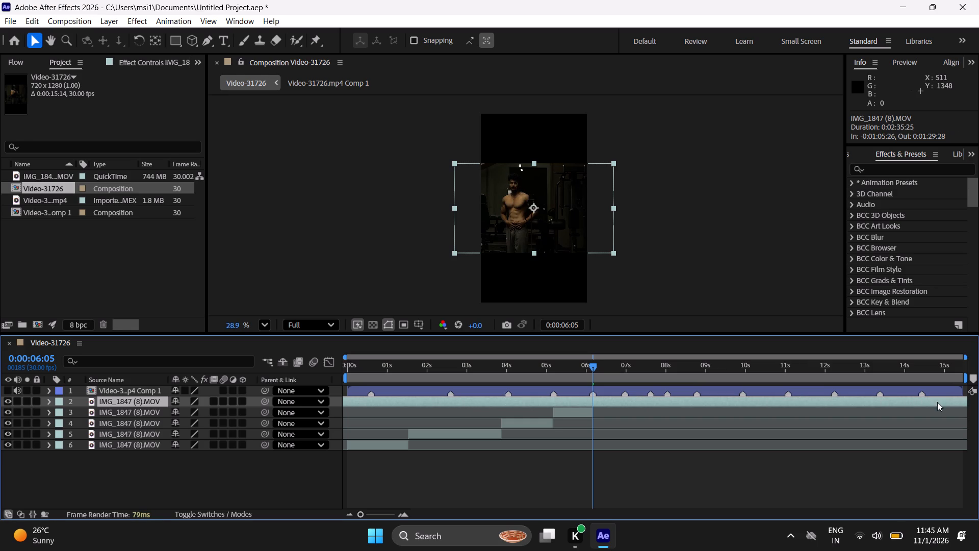
drag(937, 402, 480, 395)
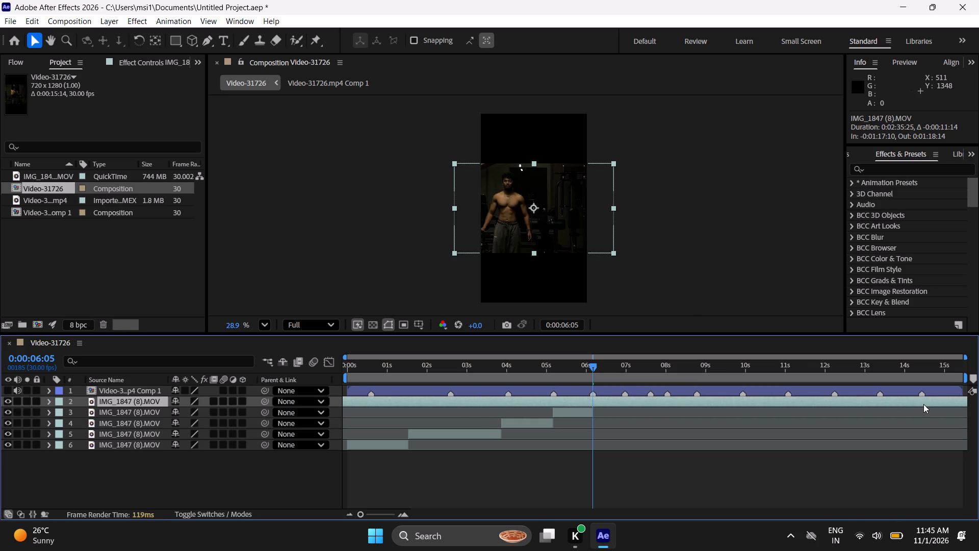
drag(924, 404, 455, 421)
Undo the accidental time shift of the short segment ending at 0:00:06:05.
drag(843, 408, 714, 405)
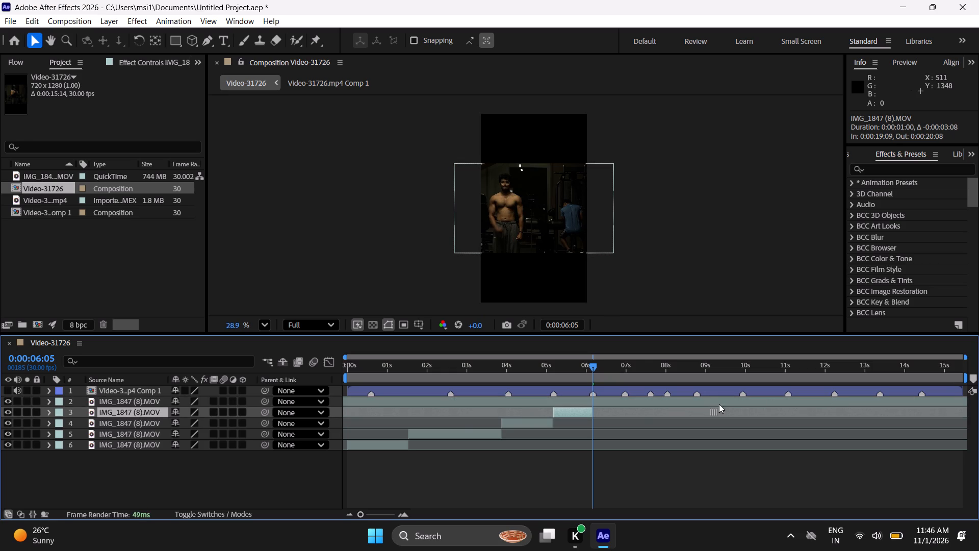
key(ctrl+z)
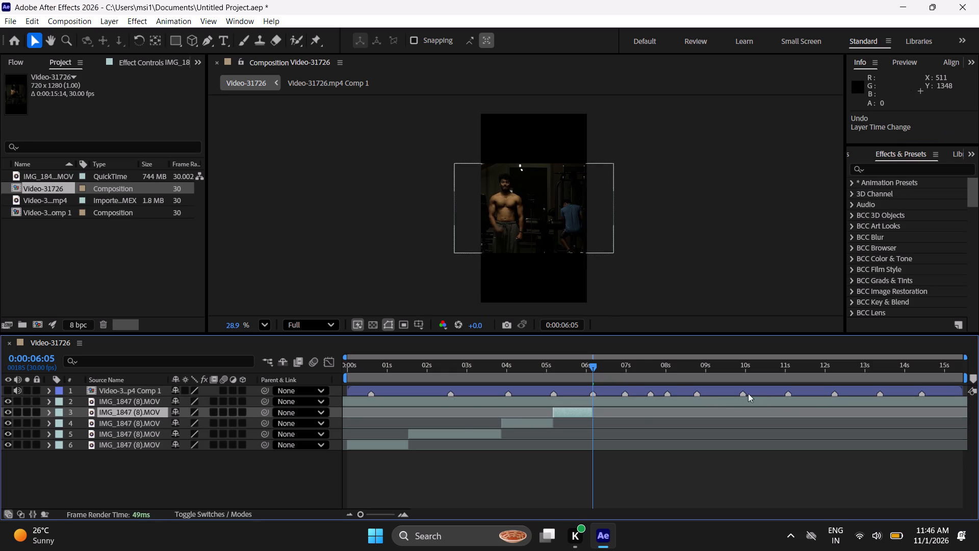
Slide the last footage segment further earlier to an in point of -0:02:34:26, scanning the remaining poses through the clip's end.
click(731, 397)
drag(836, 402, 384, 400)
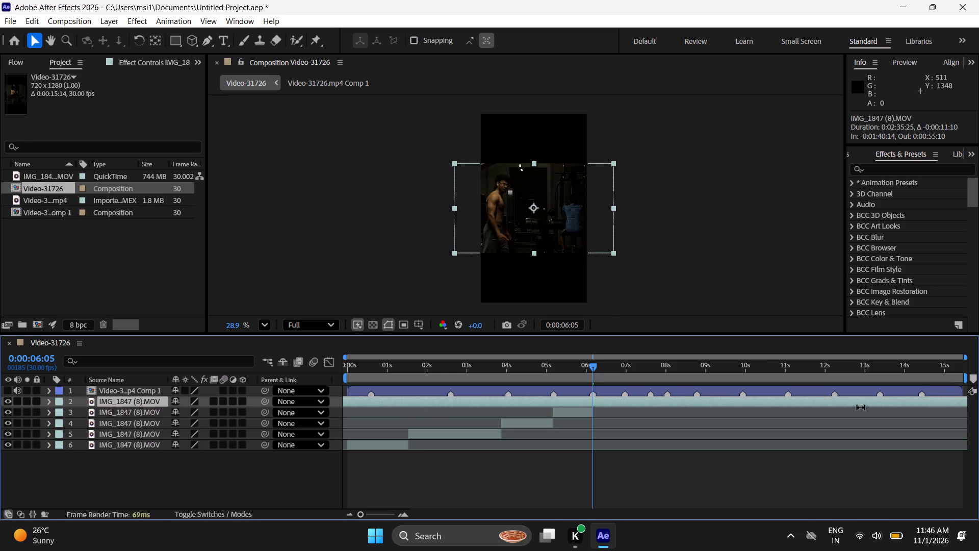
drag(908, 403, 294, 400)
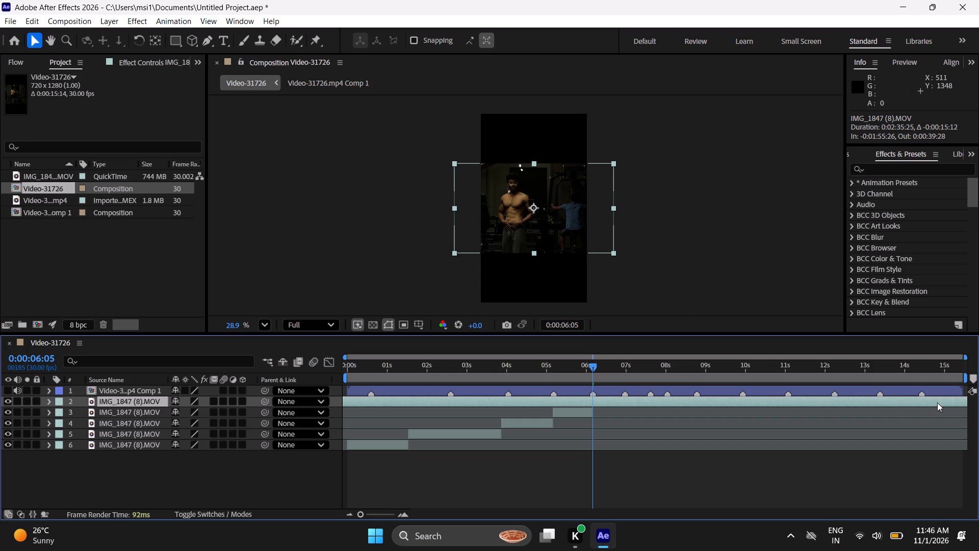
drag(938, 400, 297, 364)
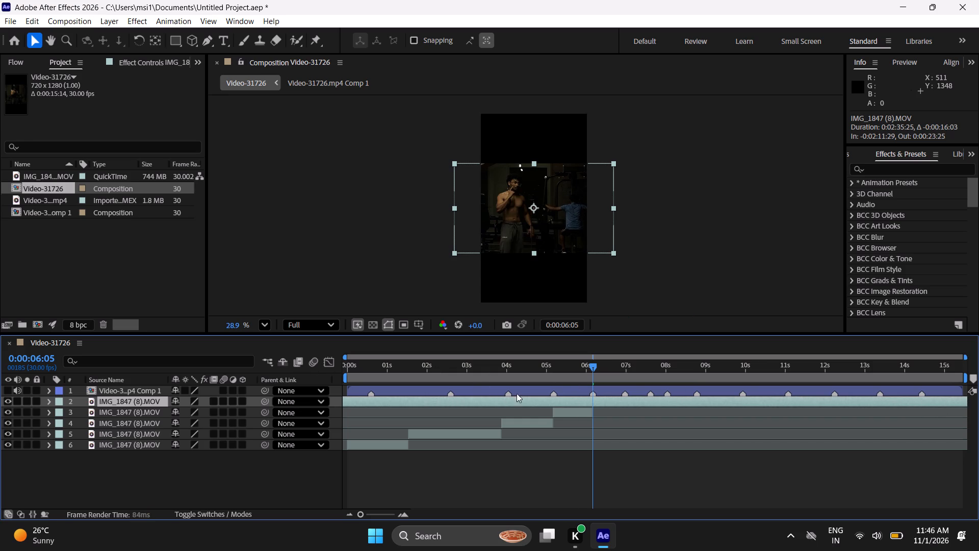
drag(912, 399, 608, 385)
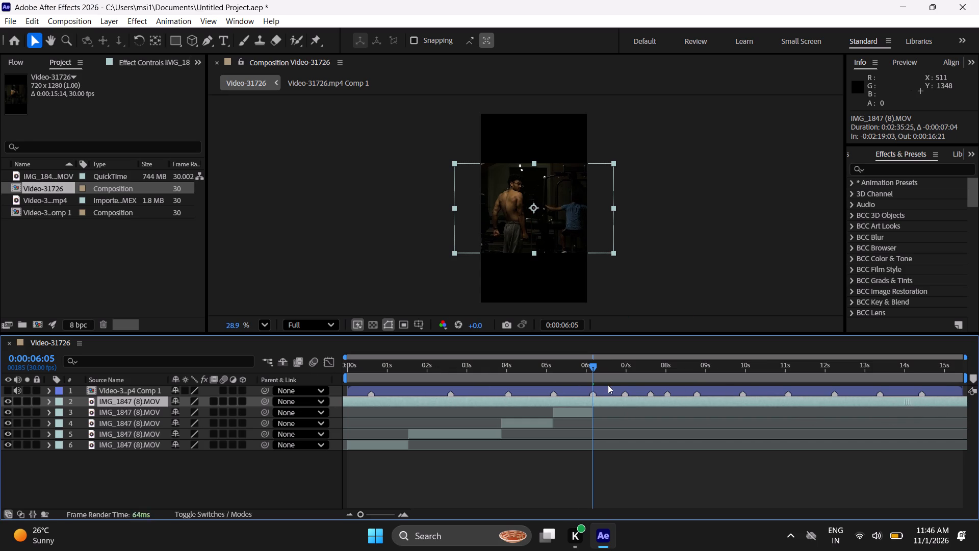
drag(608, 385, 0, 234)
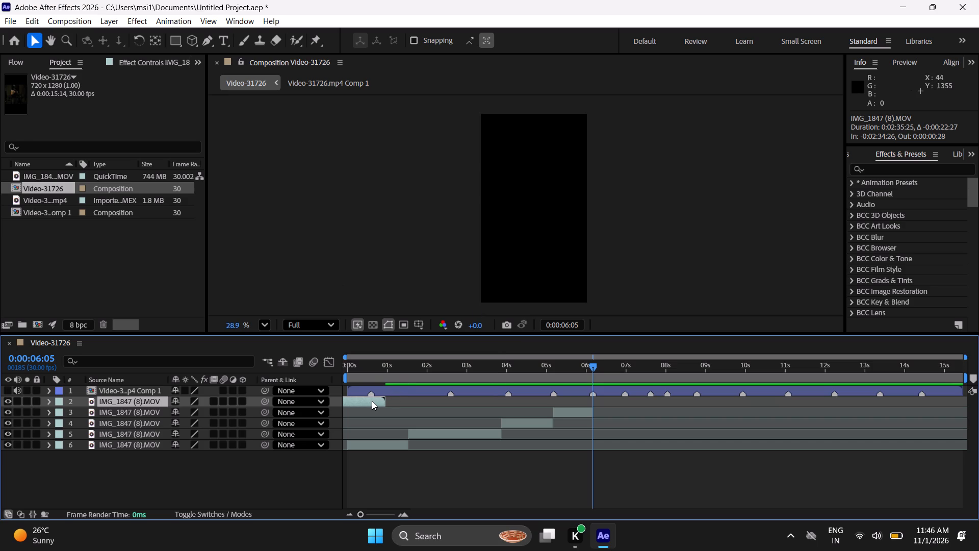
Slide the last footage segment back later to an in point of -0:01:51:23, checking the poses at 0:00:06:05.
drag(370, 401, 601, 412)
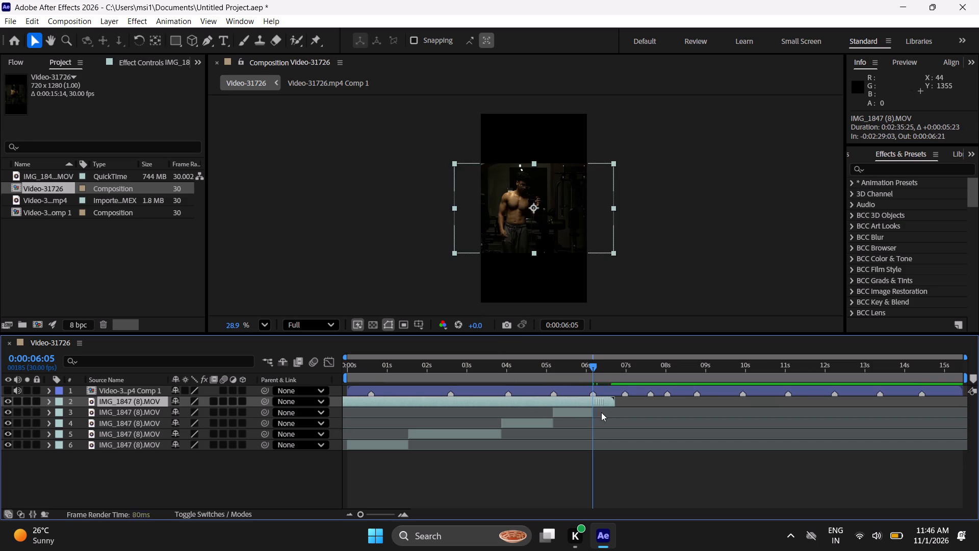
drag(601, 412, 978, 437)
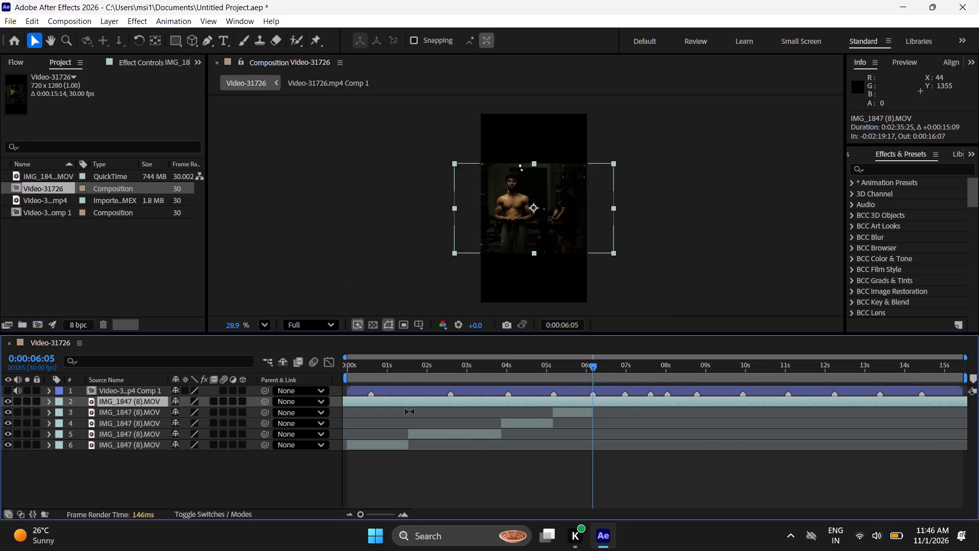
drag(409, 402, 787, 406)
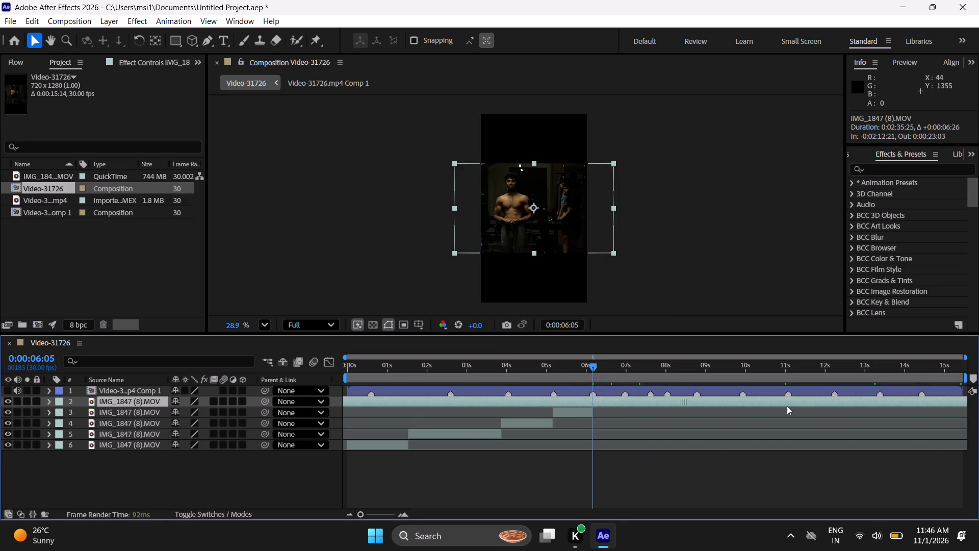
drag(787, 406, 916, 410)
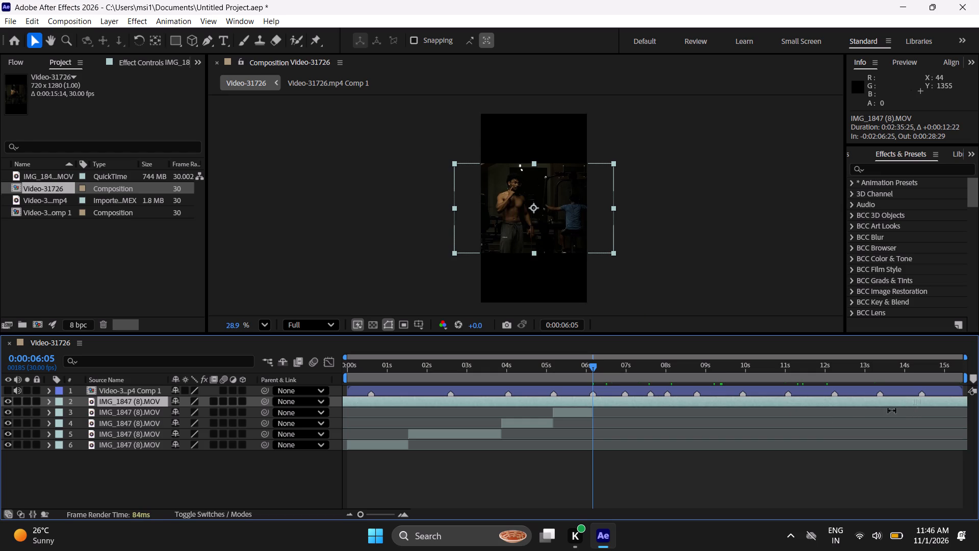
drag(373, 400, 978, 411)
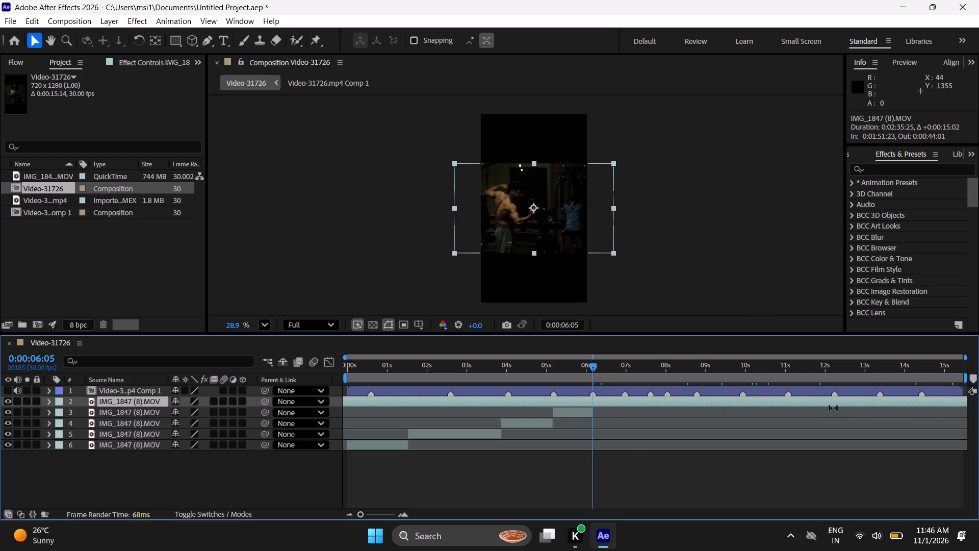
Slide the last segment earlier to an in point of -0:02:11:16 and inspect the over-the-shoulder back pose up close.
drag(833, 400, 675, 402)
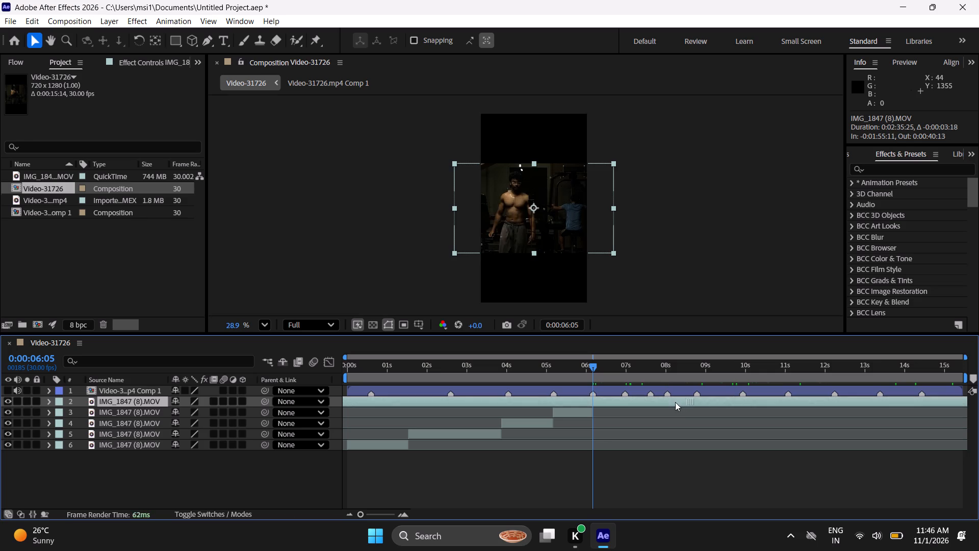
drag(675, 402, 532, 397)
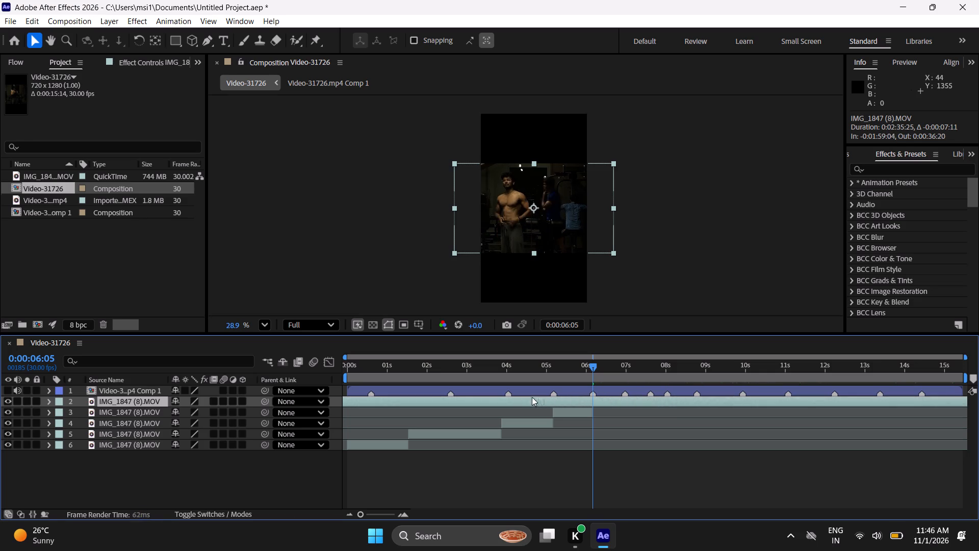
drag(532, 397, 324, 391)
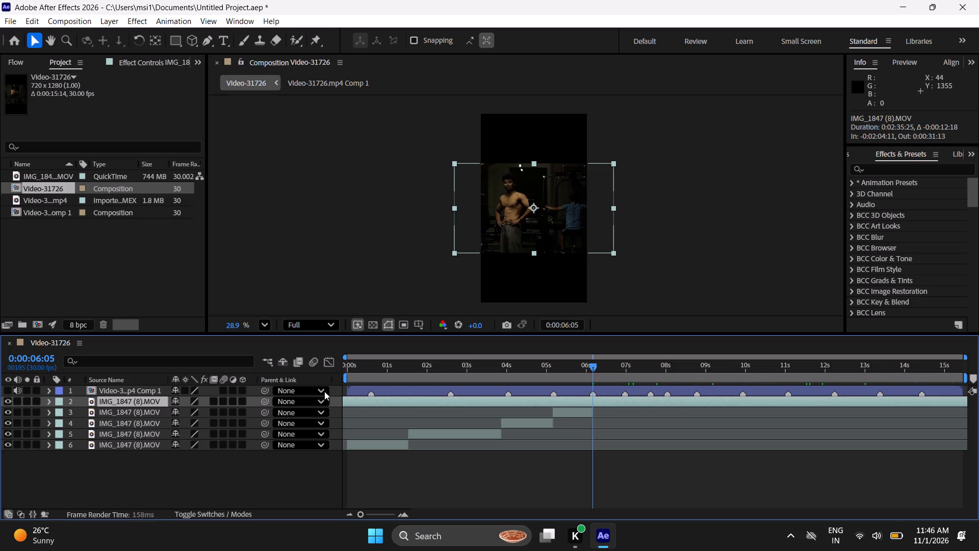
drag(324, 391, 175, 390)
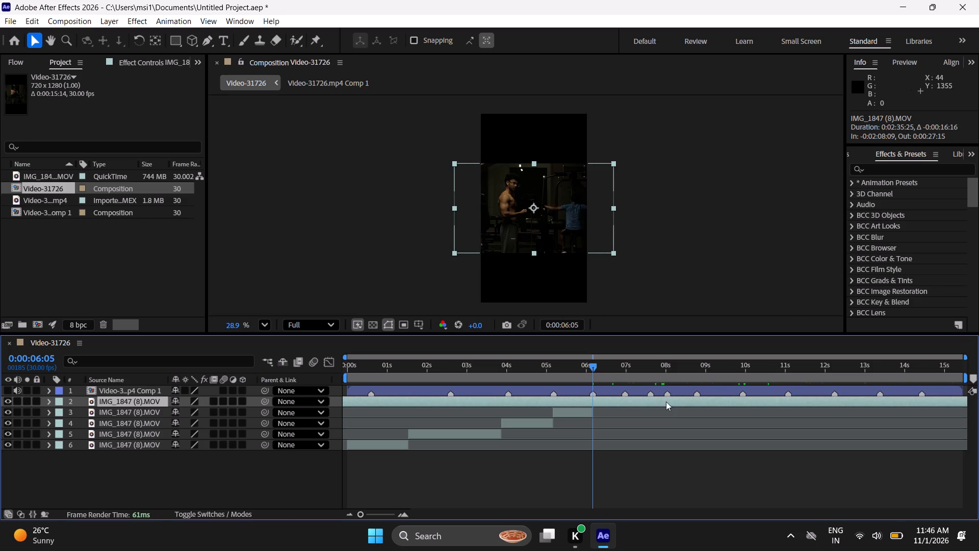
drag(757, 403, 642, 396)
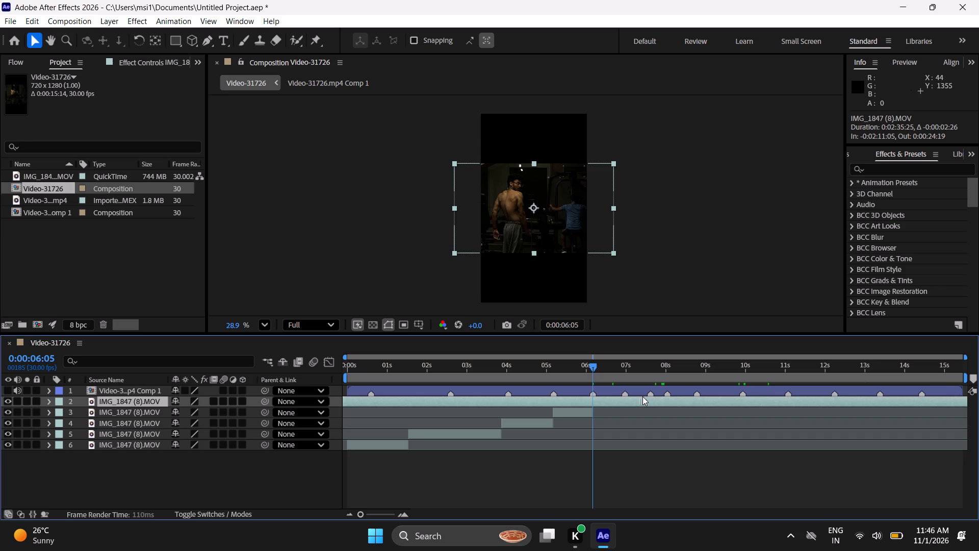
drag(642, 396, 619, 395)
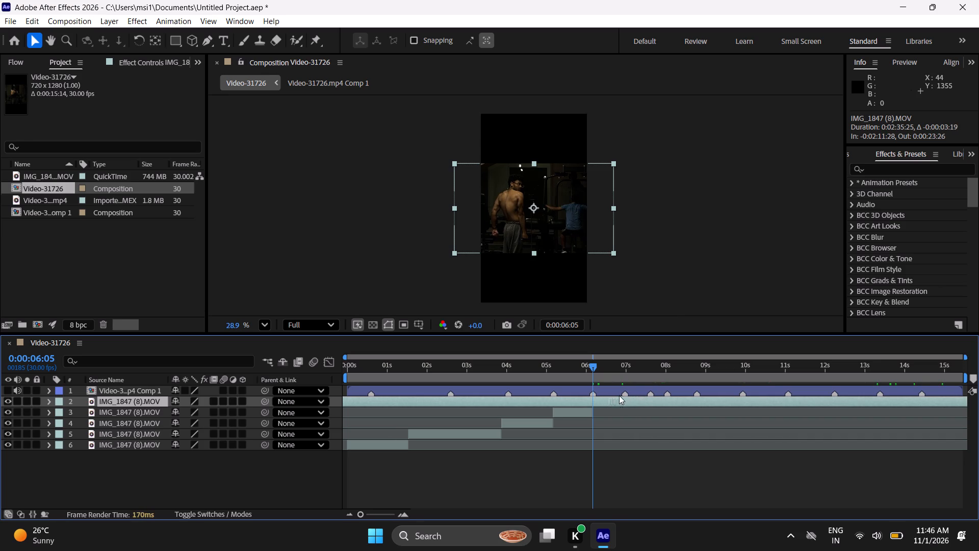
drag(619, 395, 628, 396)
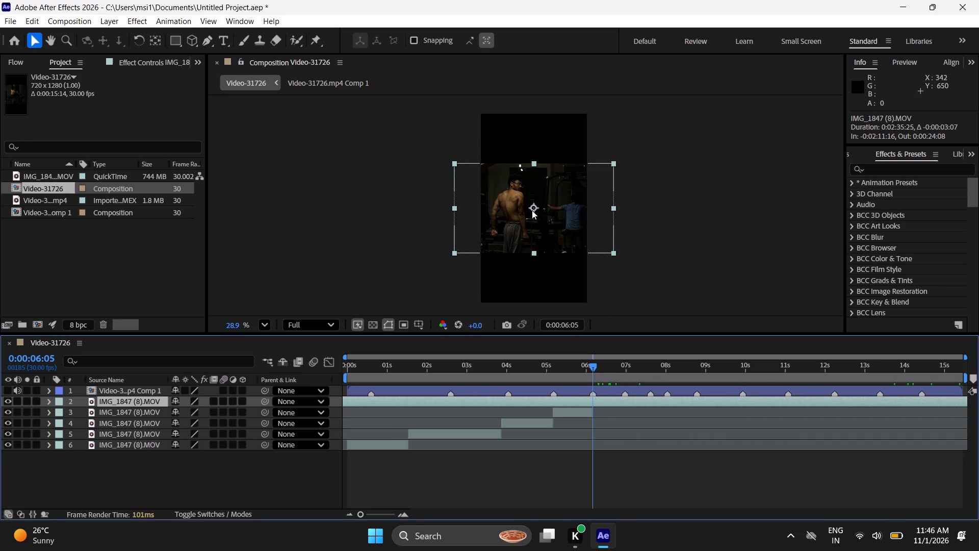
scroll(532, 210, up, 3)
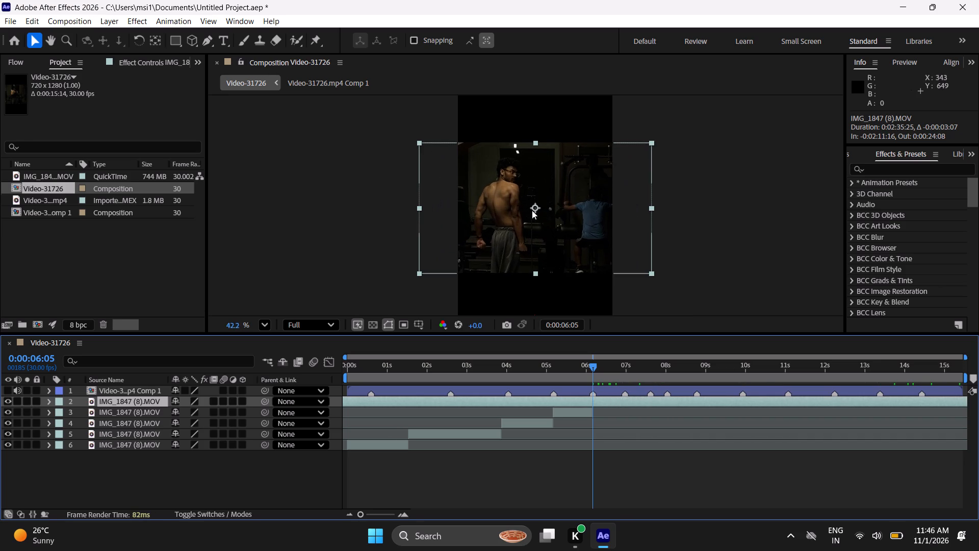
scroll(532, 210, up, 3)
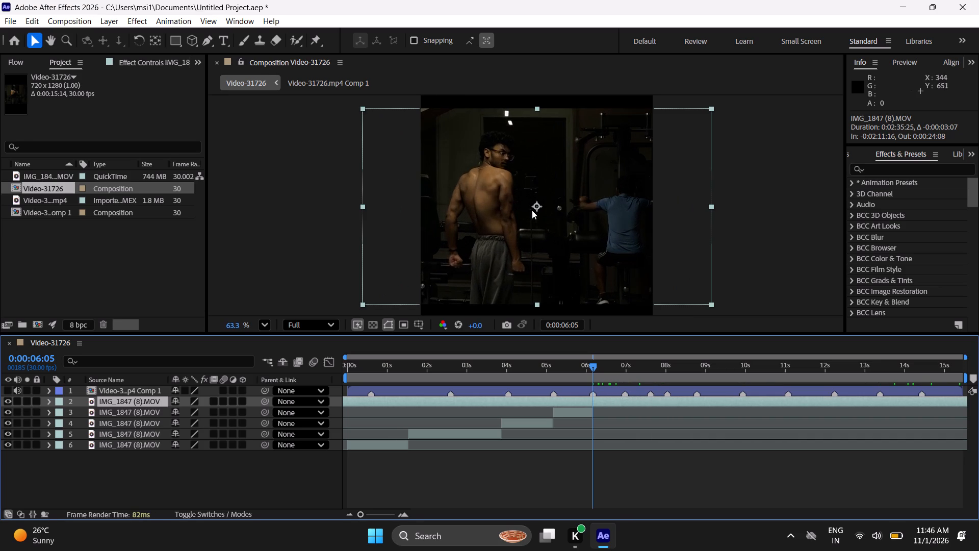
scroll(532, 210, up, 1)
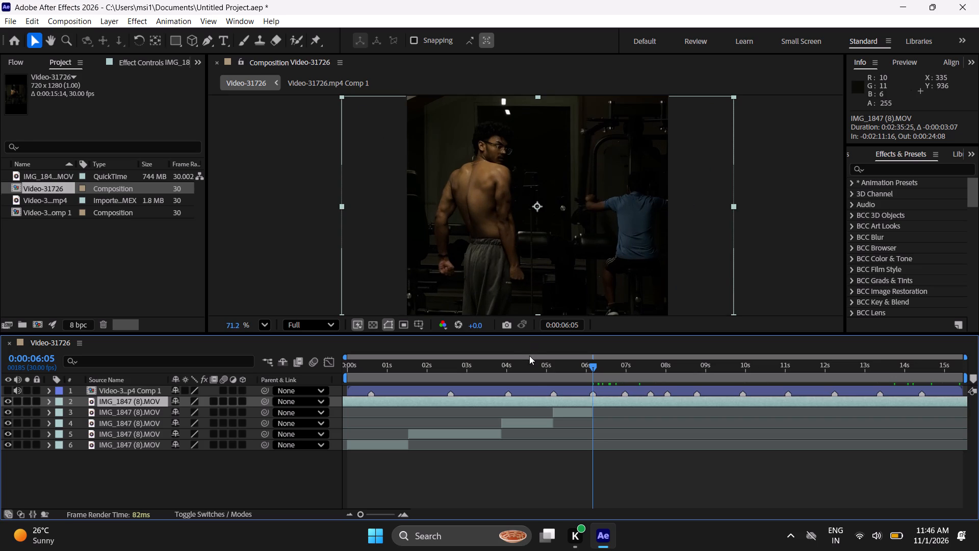
Slide the last footage segment later to an in point of -0:01:45:13, reaching the flexed-arm back pose.
drag(548, 402, 608, 410)
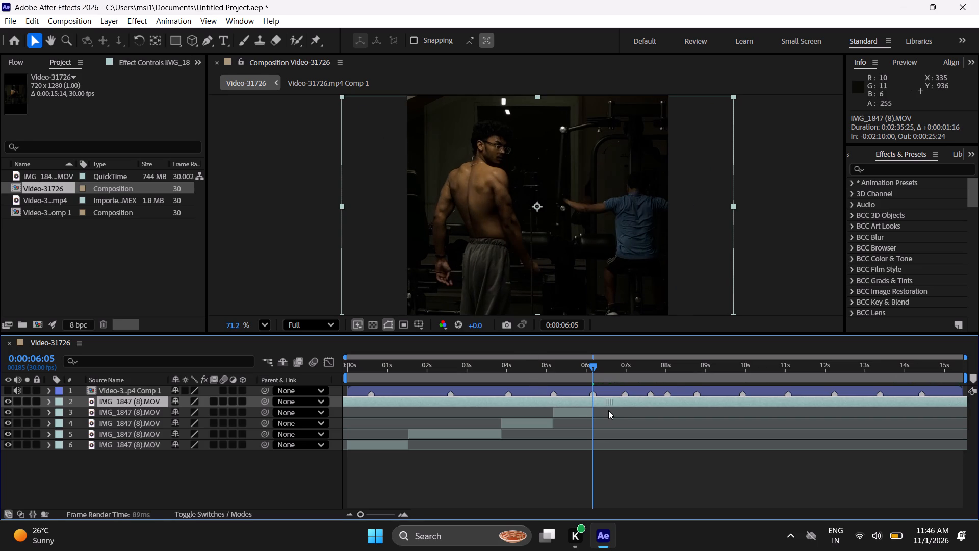
drag(608, 410, 602, 420)
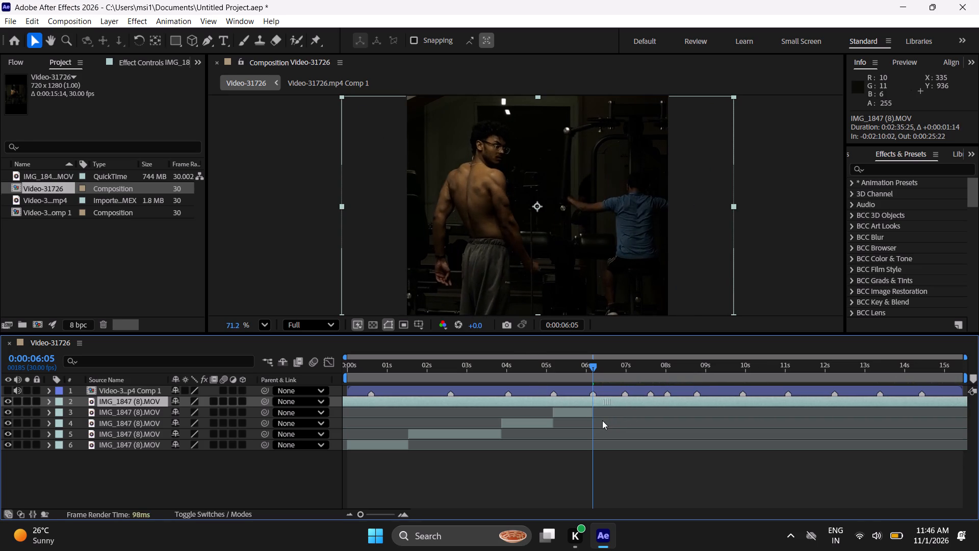
drag(602, 420, 978, 468)
drag(370, 405, 841, 423)
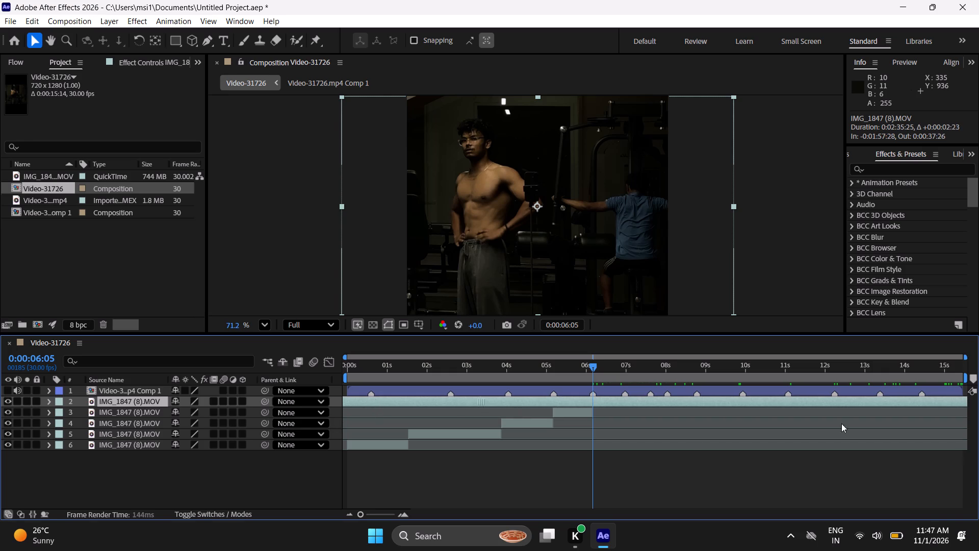
drag(841, 423, 978, 404)
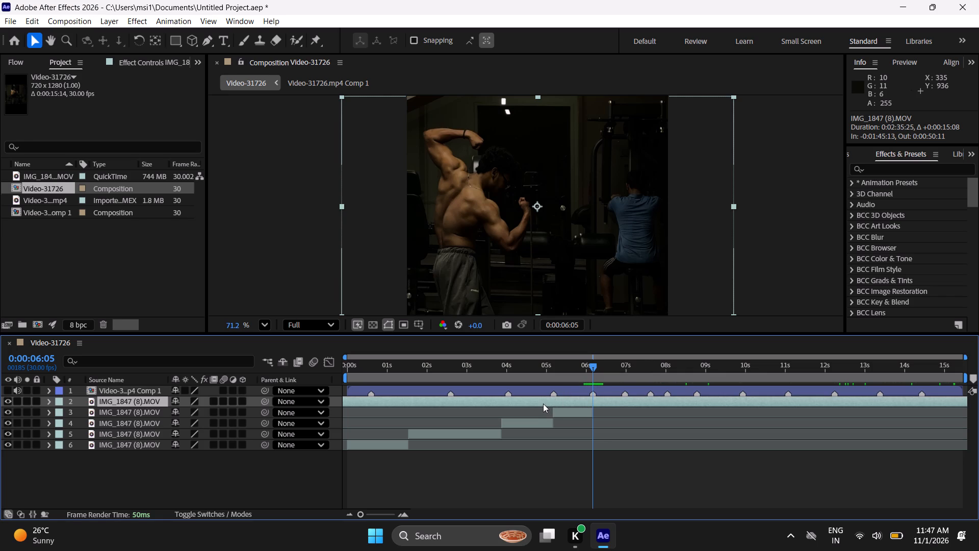
Slide the last footage segment later to an in point of -0:00:03:25, scanning the earlier poses at 0:00:06:05.
drag(543, 400, 978, 407)
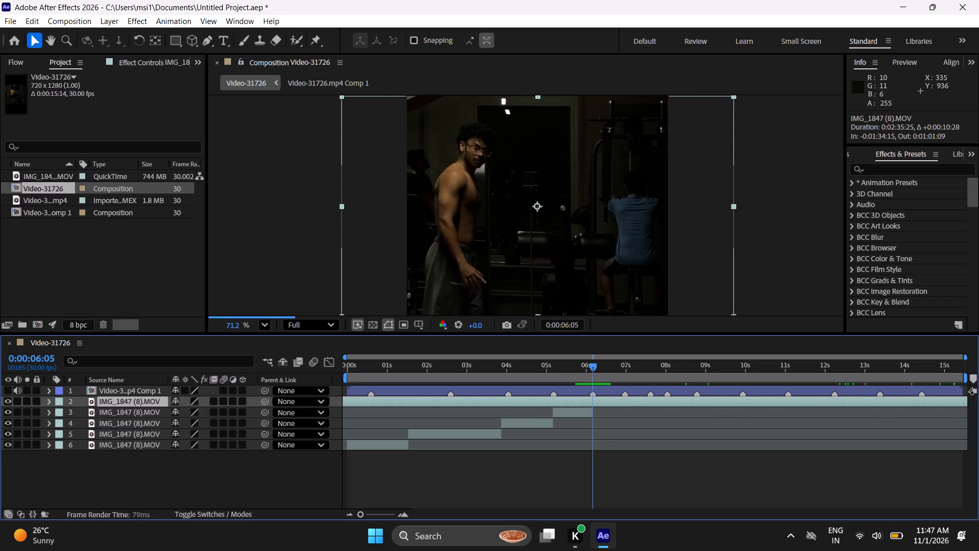
drag(978, 407, 978, 407)
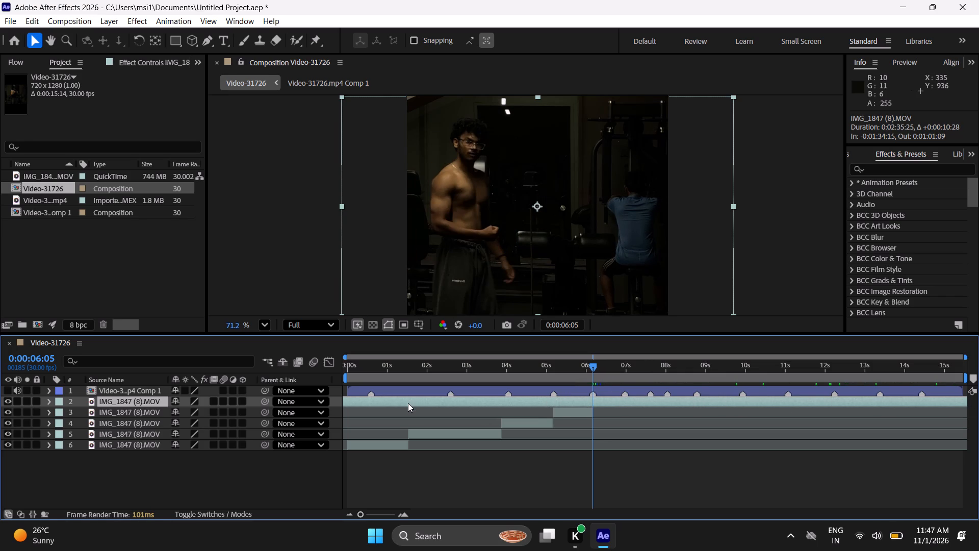
drag(407, 404, 978, 409)
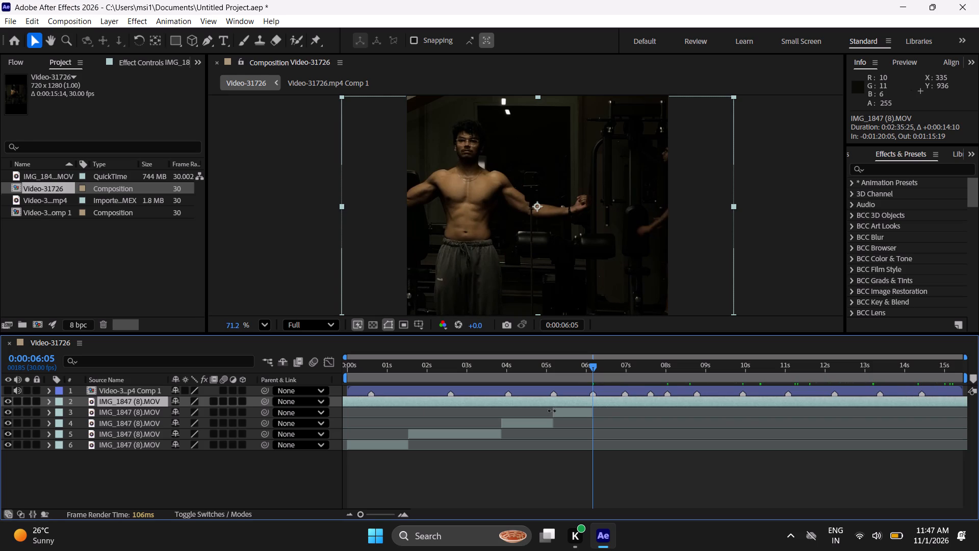
drag(421, 402, 978, 411)
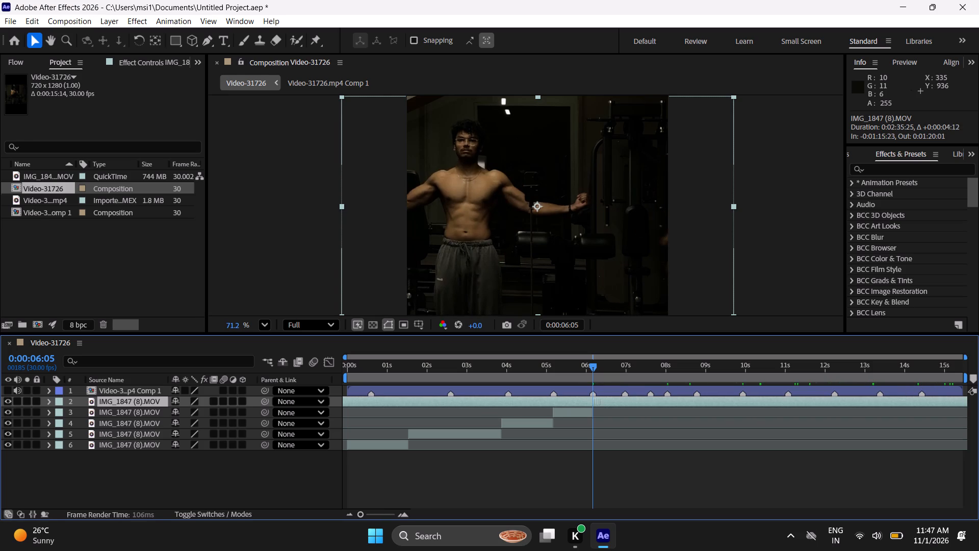
drag(978, 411, 978, 405)
drag(370, 402, 370, 403)
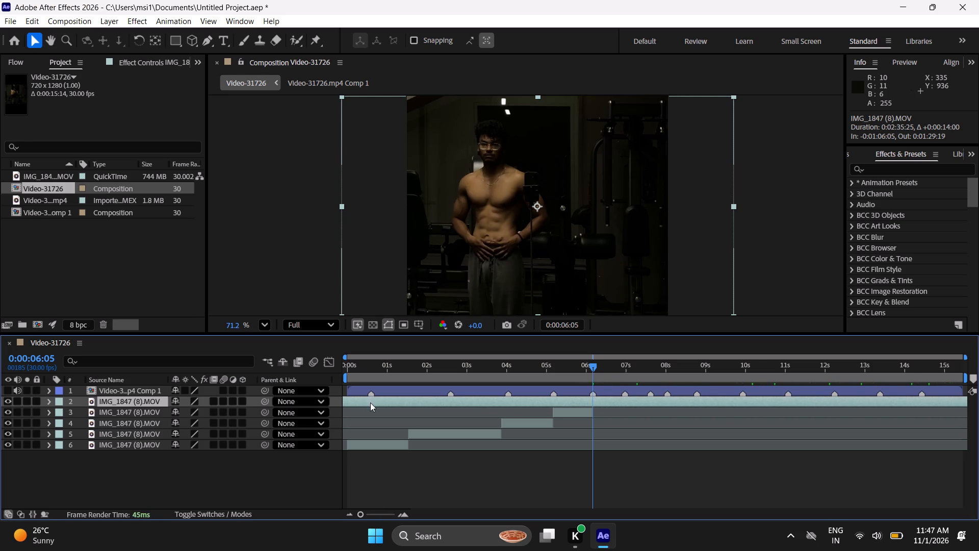
drag(370, 403, 978, 372)
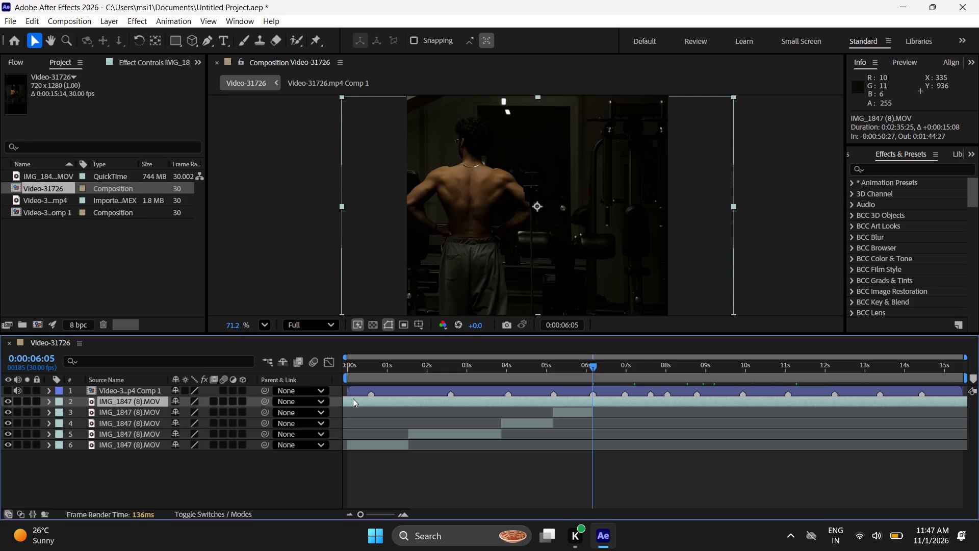
drag(352, 402, 978, 369)
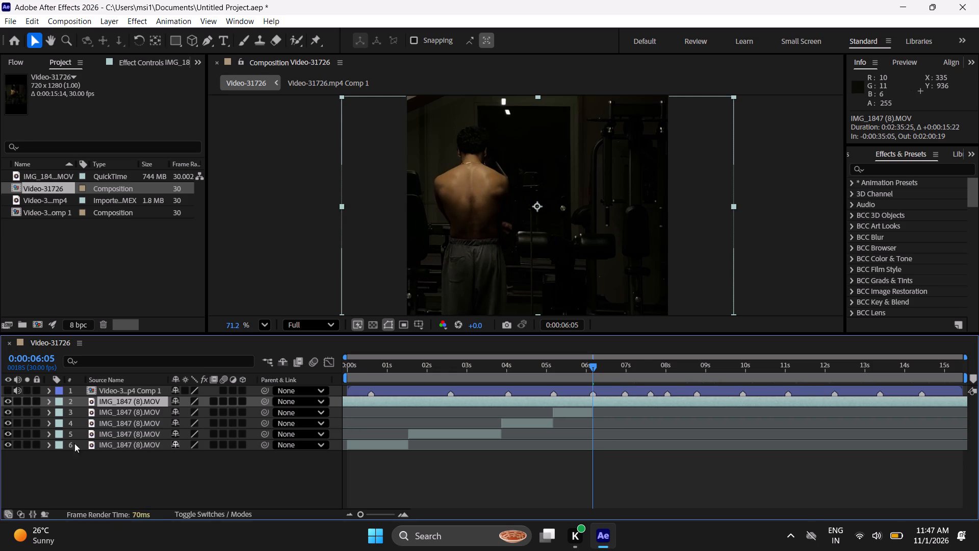
drag(358, 403, 978, 356)
drag(978, 356, 978, 354)
drag(351, 400, 356, 400)
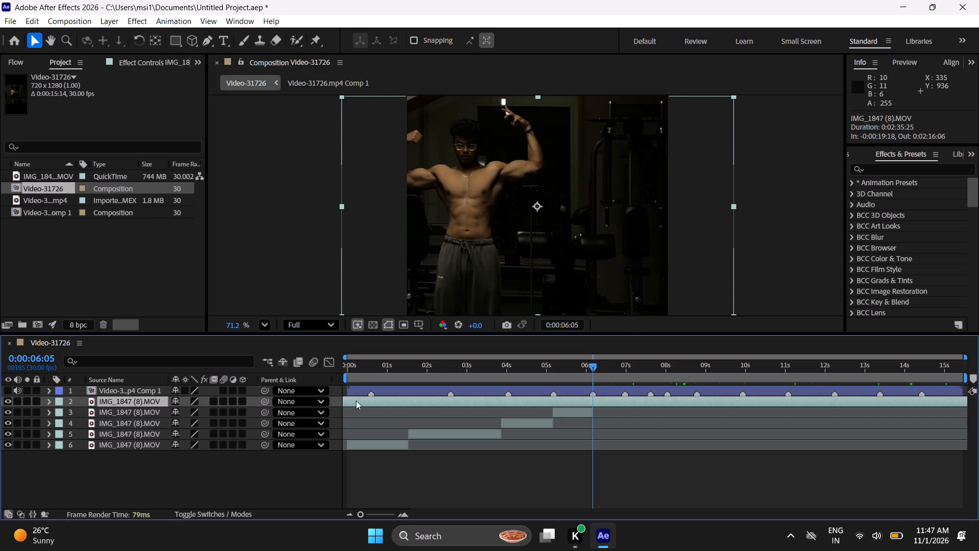
drag(356, 400, 978, 376)
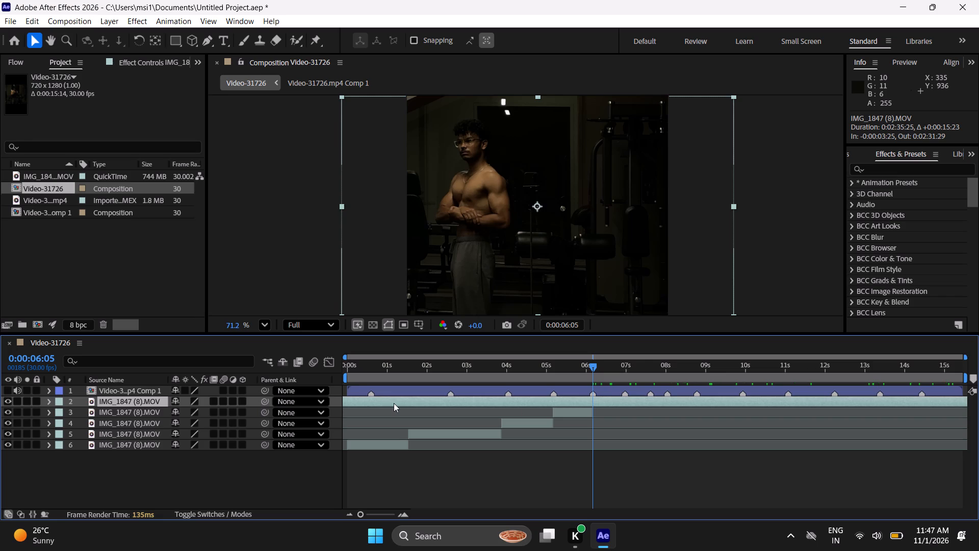
Slide the last footage segment to an in point of -0:00:01:10, placing the side pose with lowered, clasped hands at 0:00:06:05.
drag(358, 400, 957, 401)
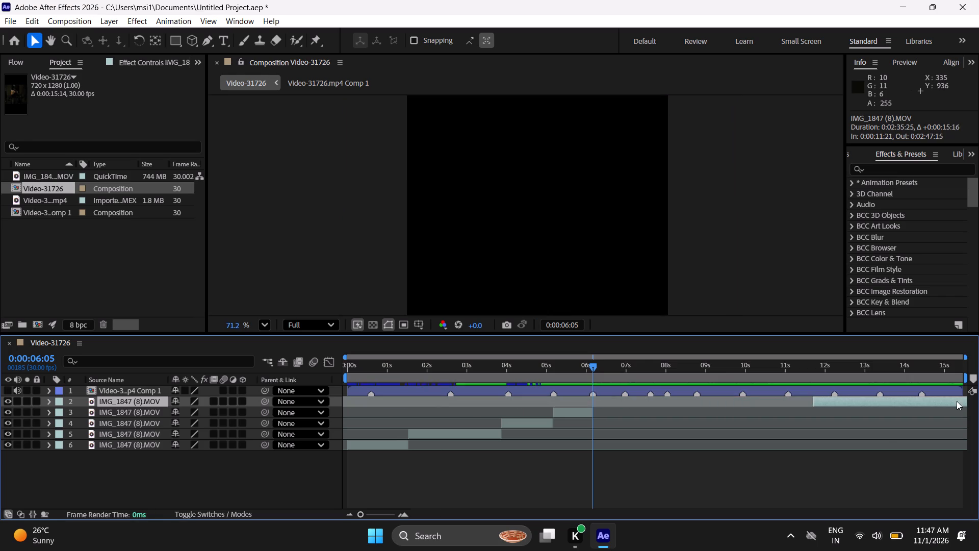
drag(957, 401, 709, 446)
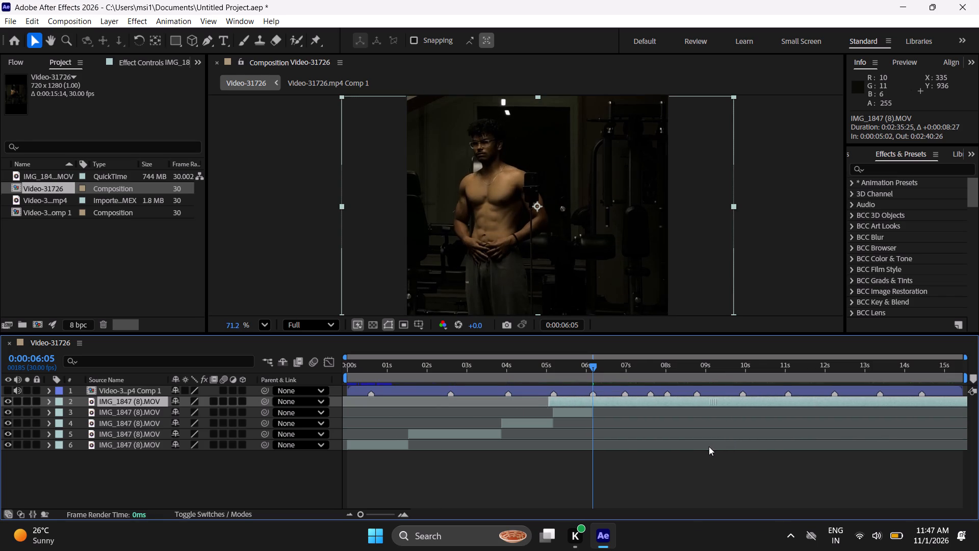
drag(709, 446, 579, 455)
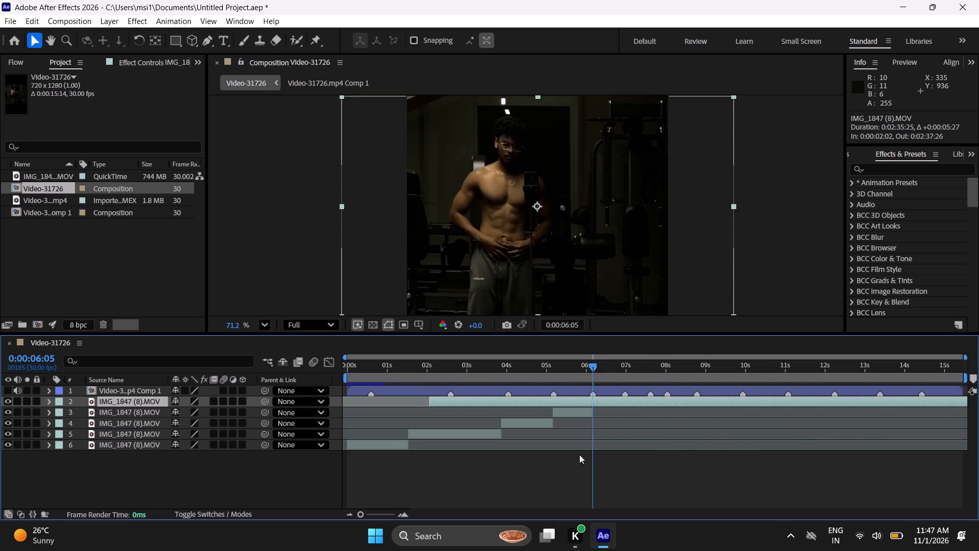
drag(579, 455, 458, 460)
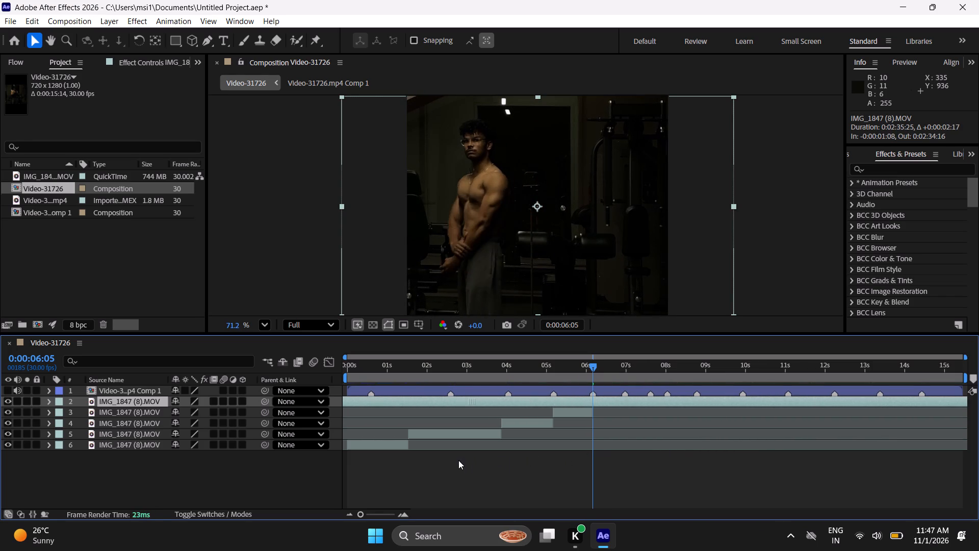
drag(458, 460, 445, 461)
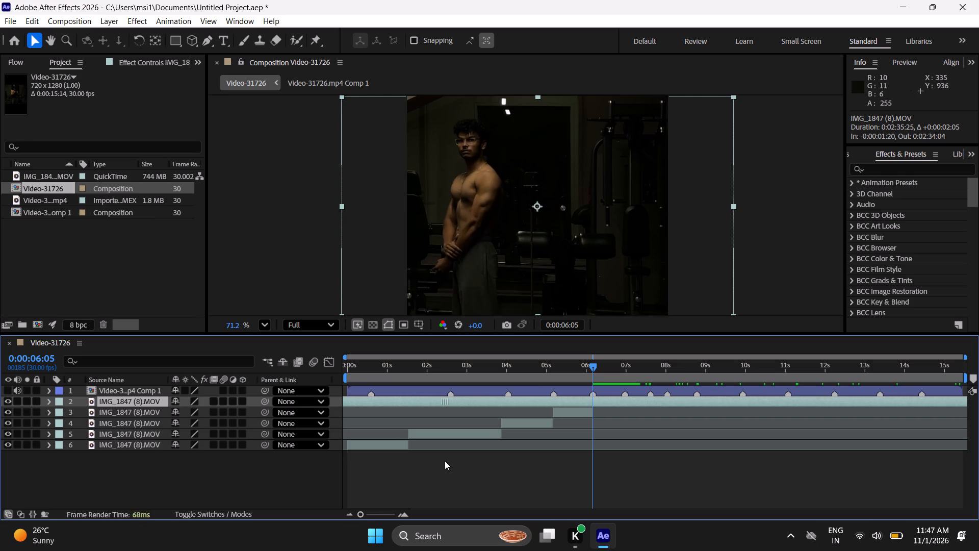
drag(445, 461, 457, 464)
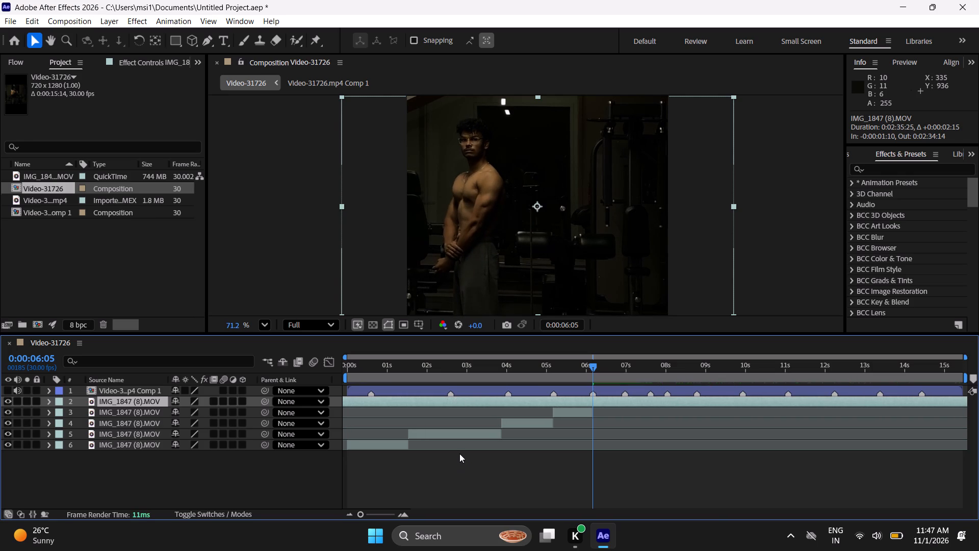
Split the last footage segment at 0:00:06:05 and delete the part before the split.
key(ctrl+shift+d)
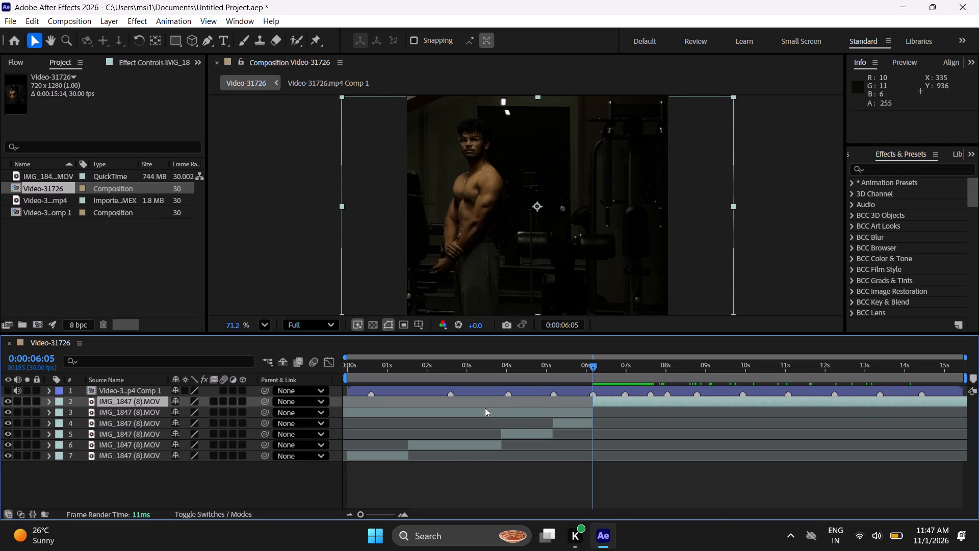
click(485, 408)
key(asterisk)
key(Delete)
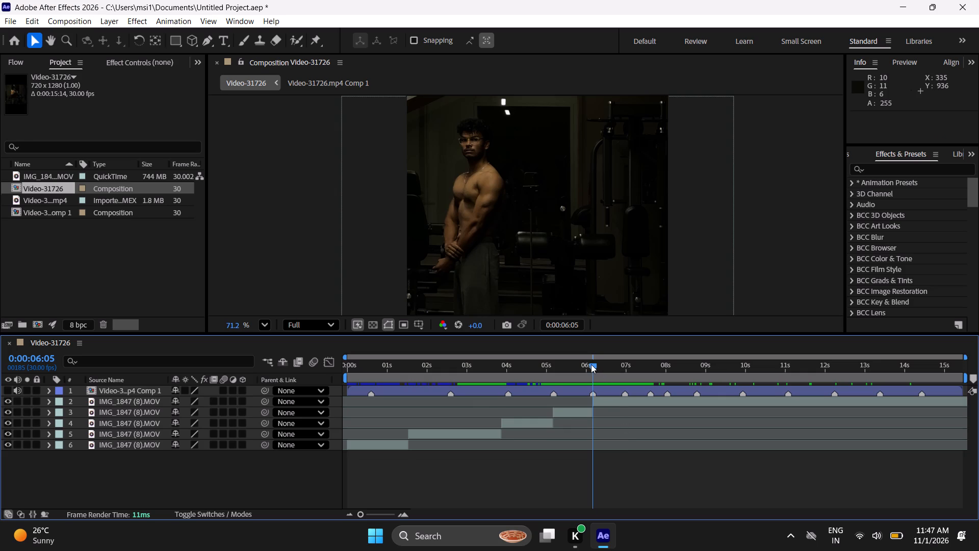
Shift the last segment four frames later and extend its start back to 0:00:06:05.
drag(591, 364, 625, 378)
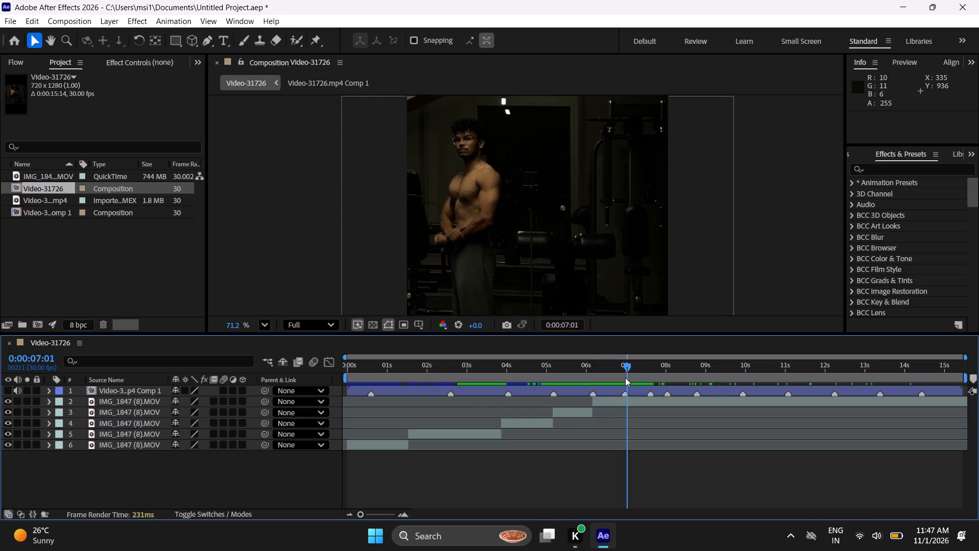
drag(625, 378, 613, 384)
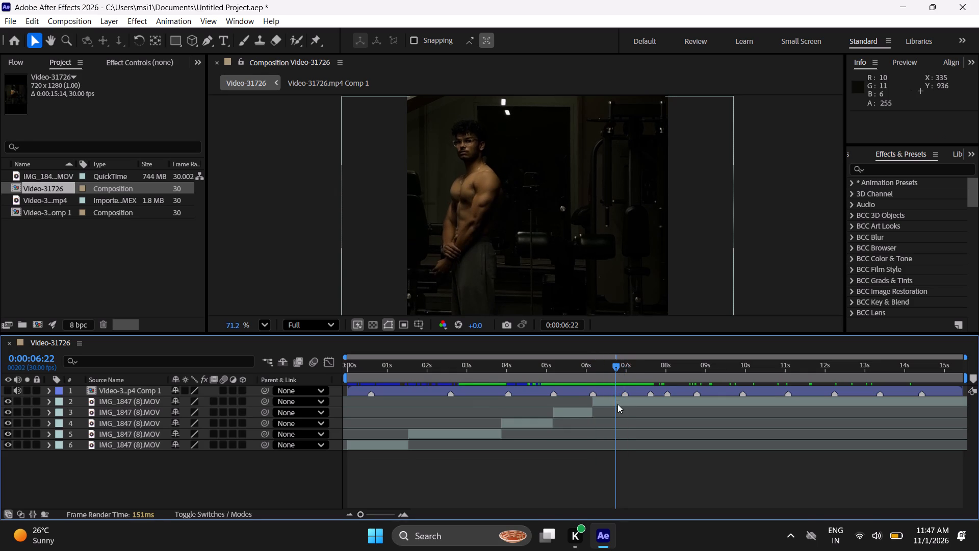
drag(615, 405, 621, 404)
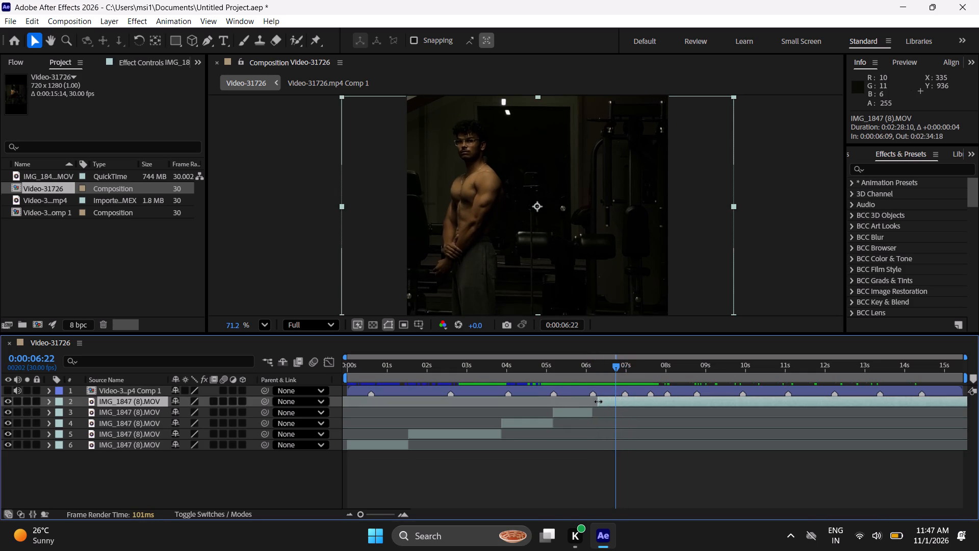
drag(598, 402, 592, 404)
Split the last footage segment at the next beat marker, at 0:00:06:29.
drag(596, 374, 602, 383)
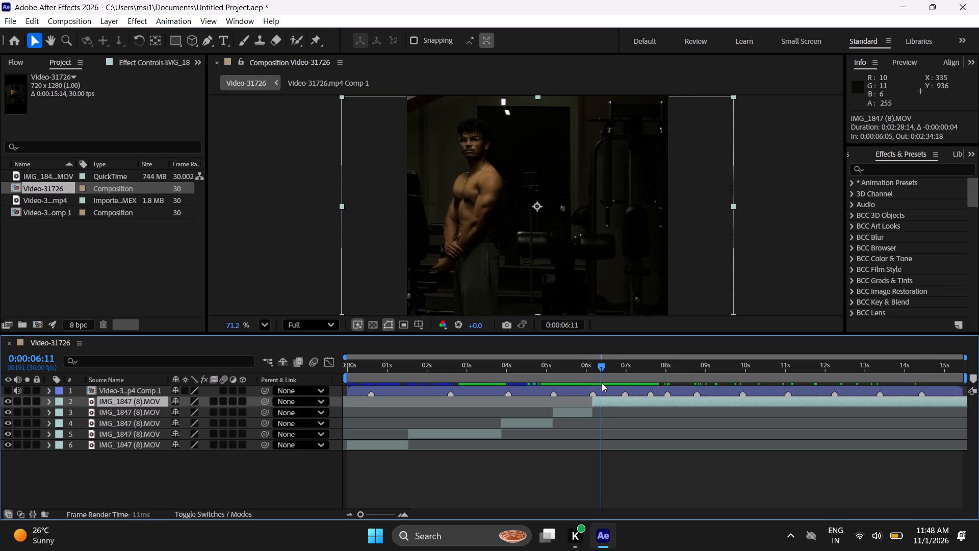
drag(602, 383, 624, 396)
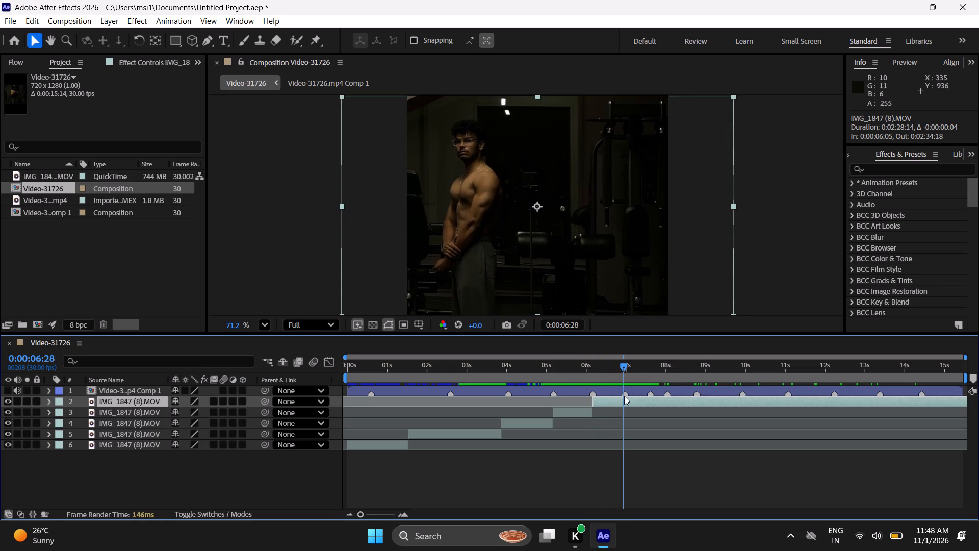
drag(624, 396, 625, 399)
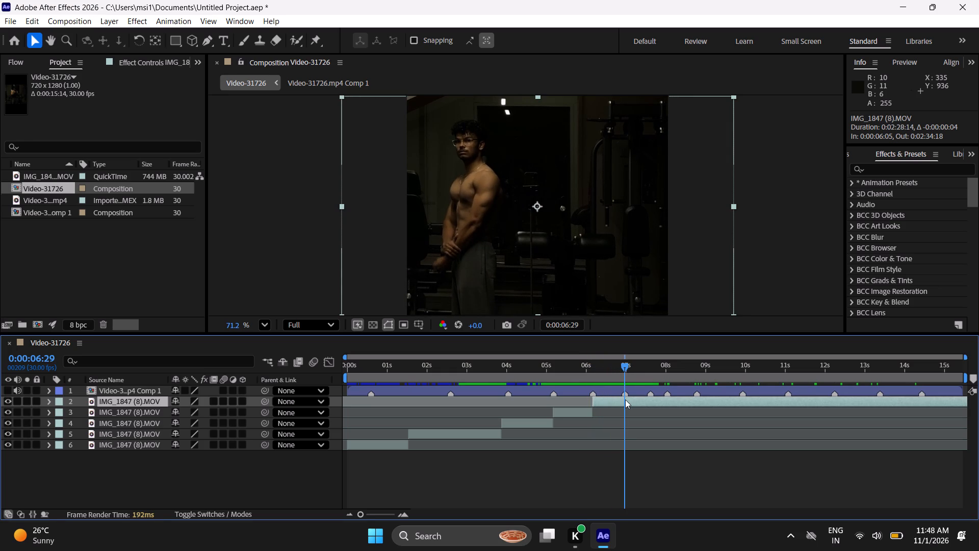
drag(625, 399, 624, 402)
click(403, 515)
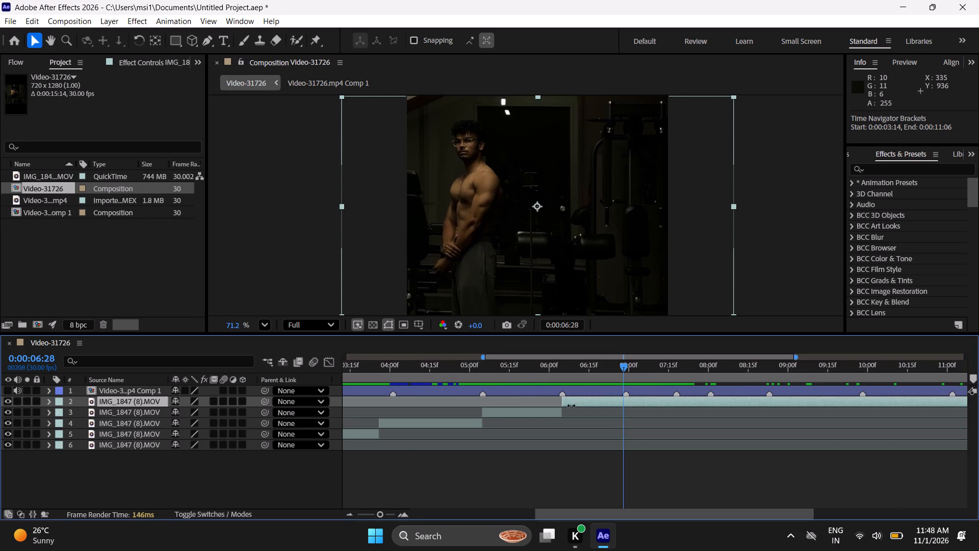
click(623, 364)
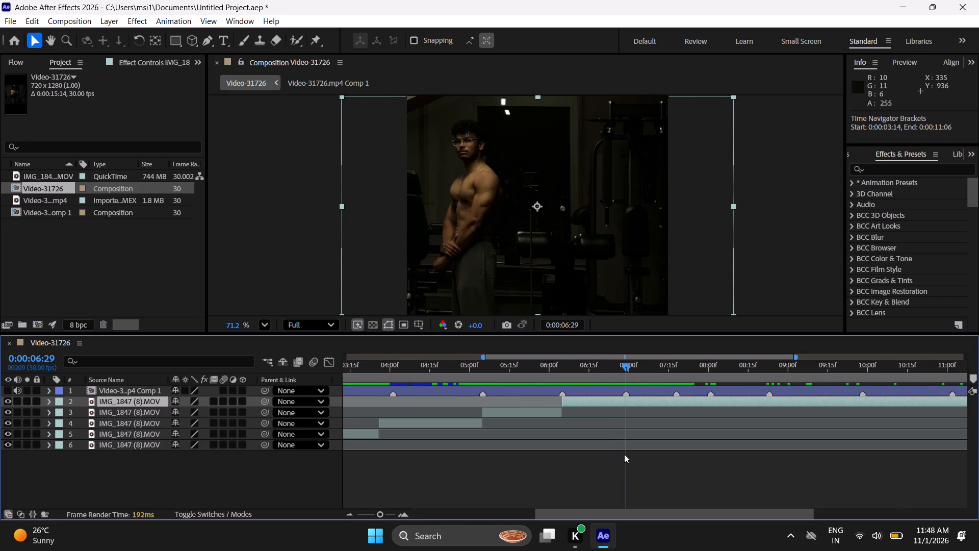
key(ctrl+shift+d)
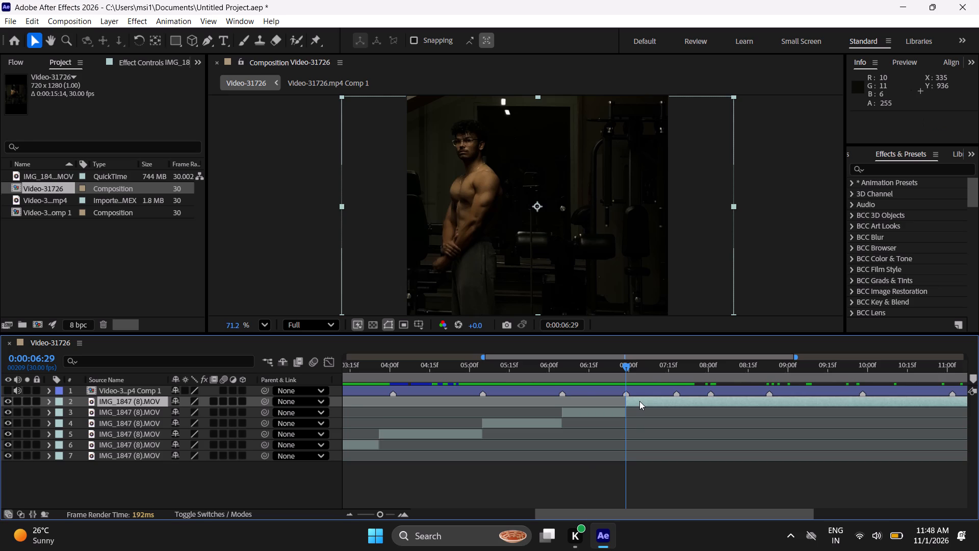
Slide the new last segment earlier to an in point of 0:00:05:14, placing the side chest pose at 0:00:06:29.
drag(639, 401, 486, 397)
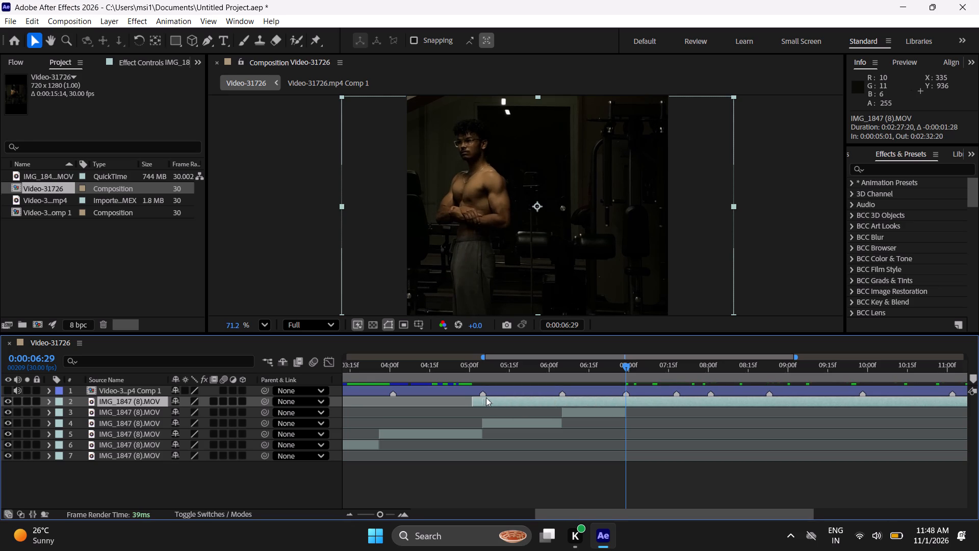
drag(486, 397, 583, 402)
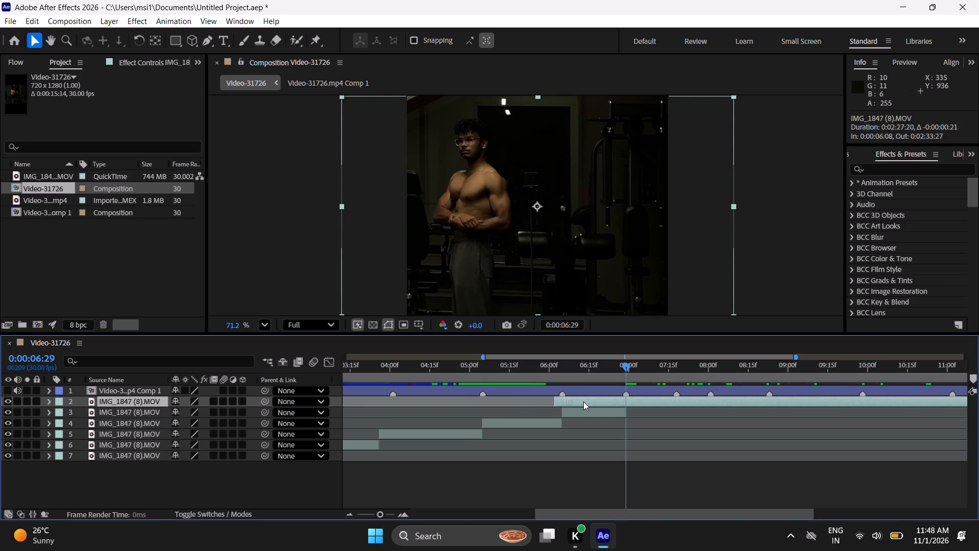
drag(583, 402, 536, 404)
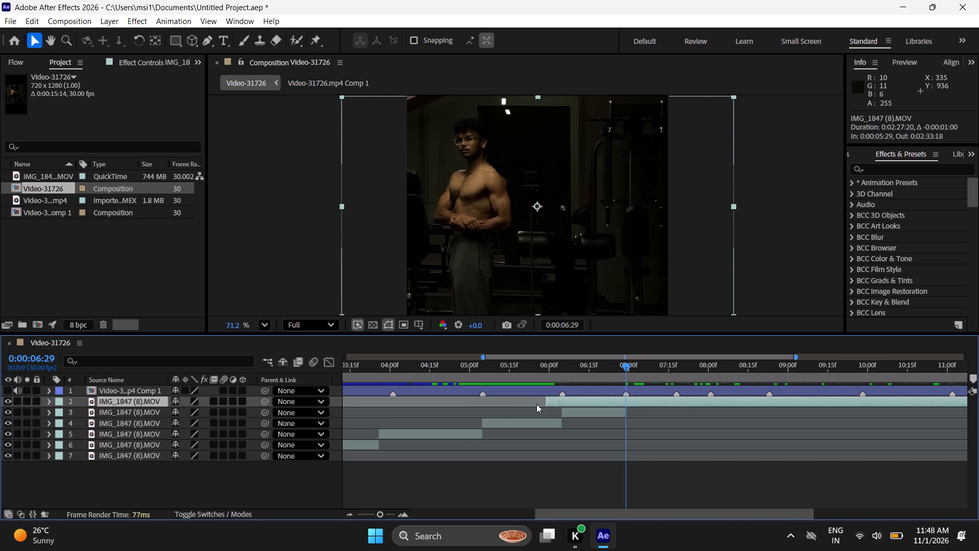
drag(536, 404, 519, 405)
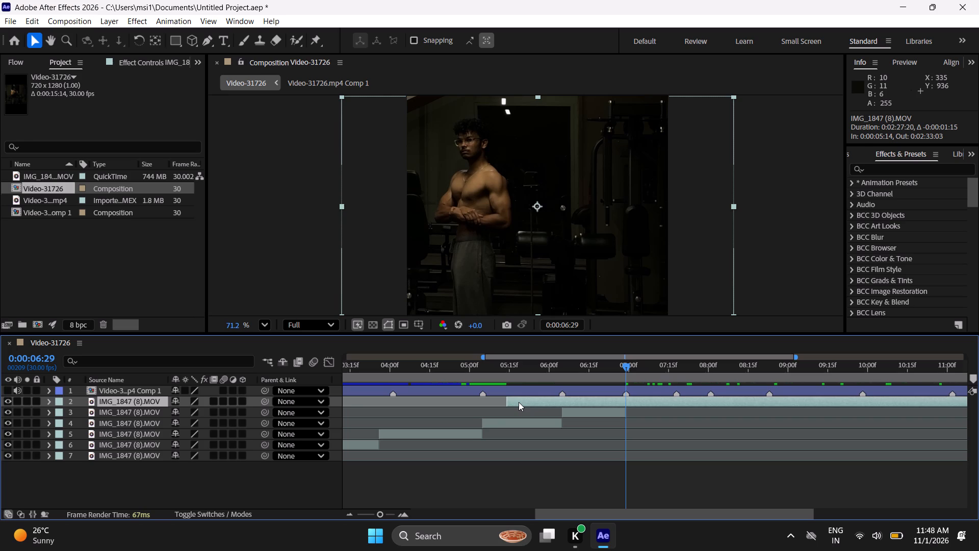
Split the last footage segment at 0:00:06:29 and delete the part before the split.
key(ctrl+shift+d)
click(525, 411)
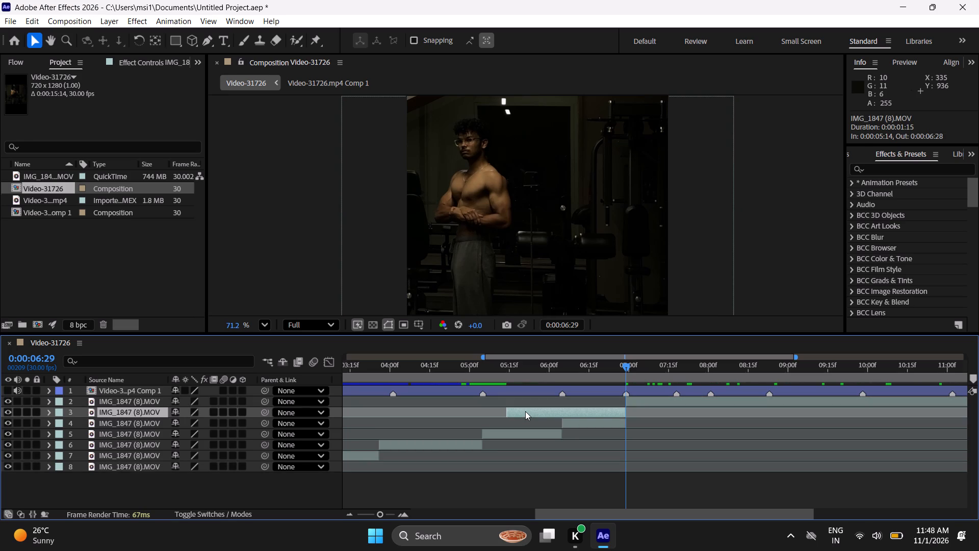
key(Delete)
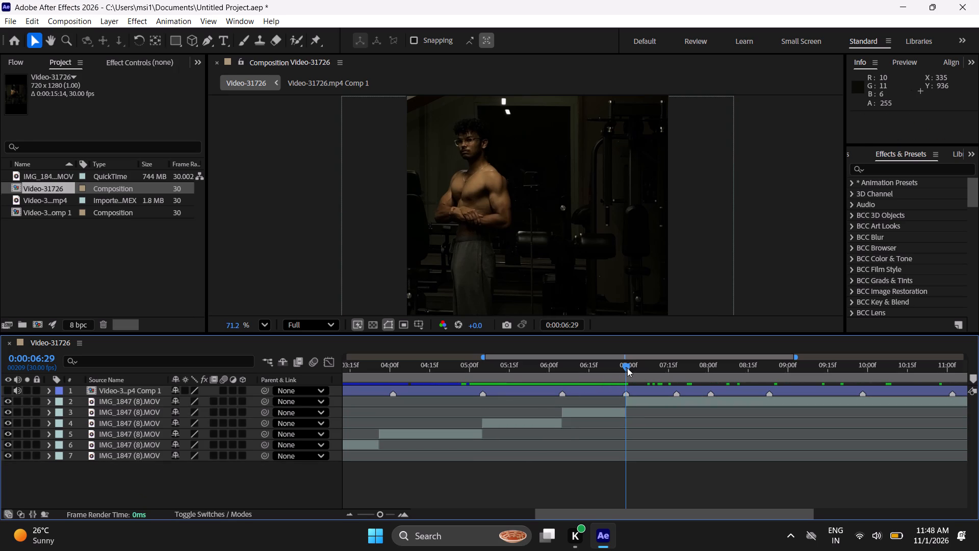
Split the last footage segment at the next beat marker, at 0:00:07:18.
drag(627, 368, 674, 382)
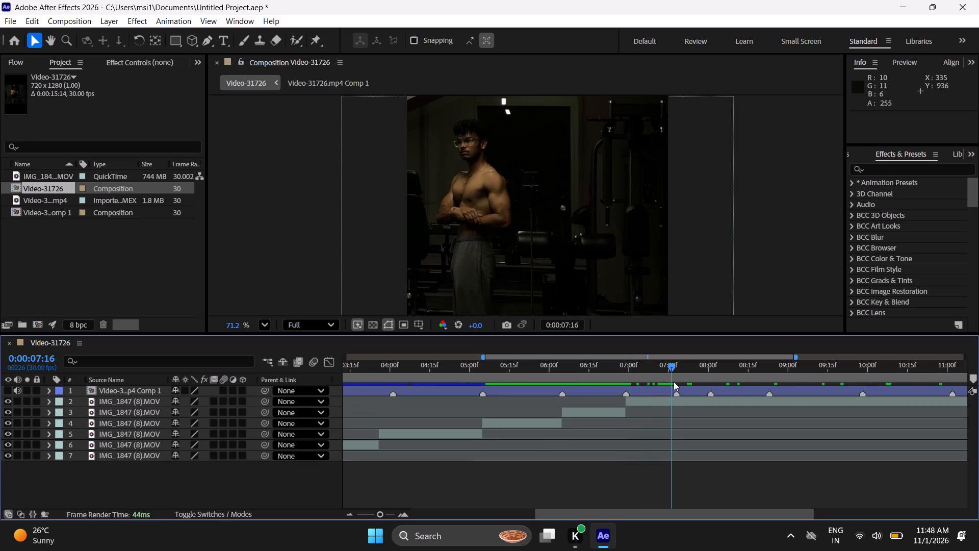
drag(674, 382, 679, 387)
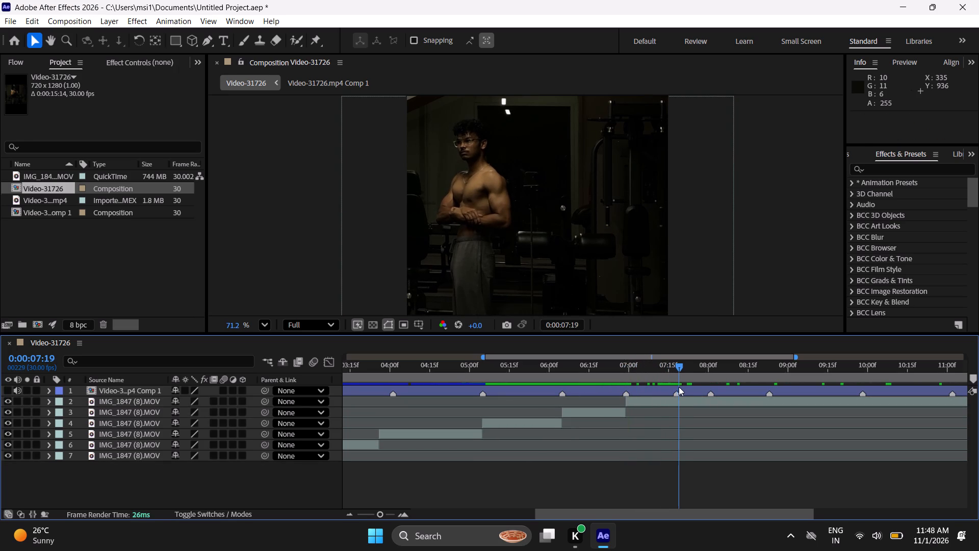
drag(679, 387, 677, 387)
click(685, 406)
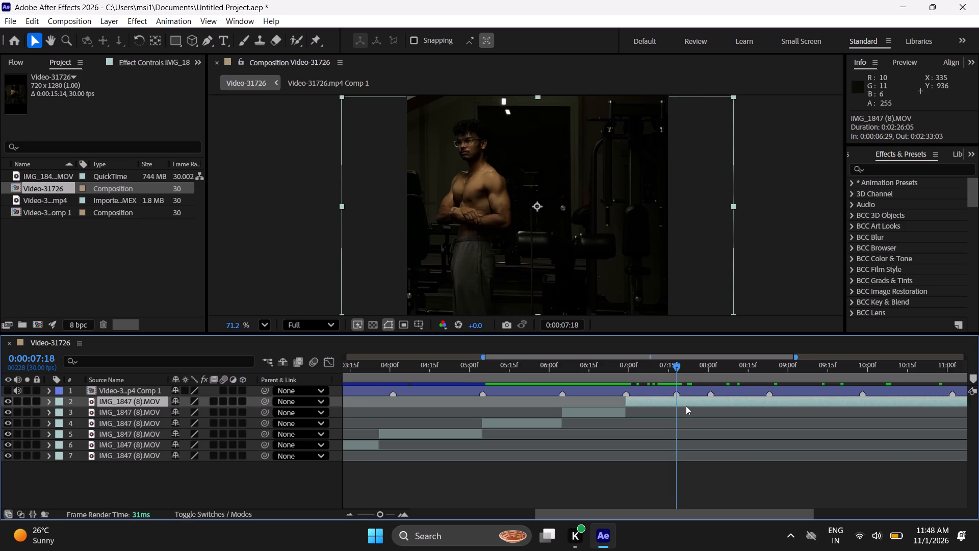
key(ctrl+shift+d)
Slide the new last segment earlier to an in point of -0:00:14:10, bringing the turned-away straight-arm pose to 0:00:07:18.
triple_click(352, 513)
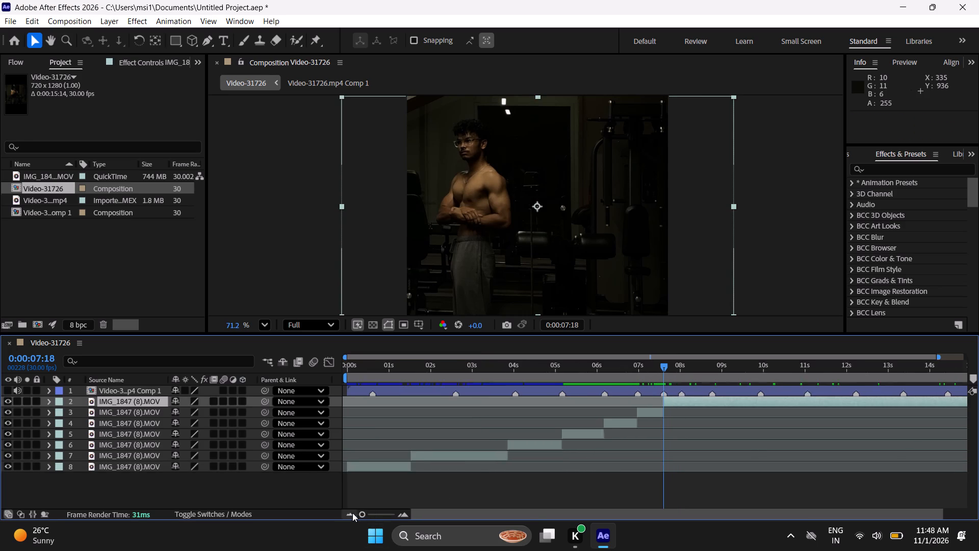
click(352, 513)
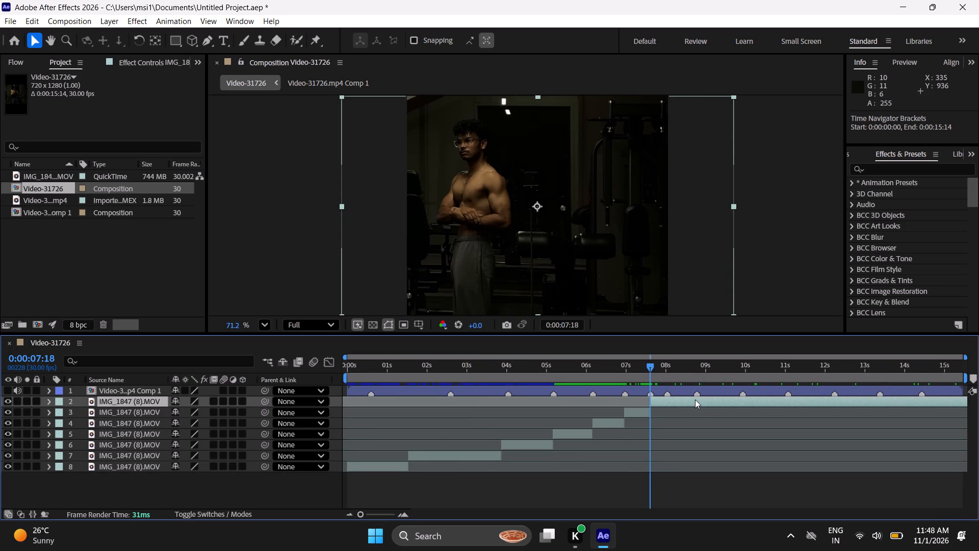
drag(695, 399, 580, 410)
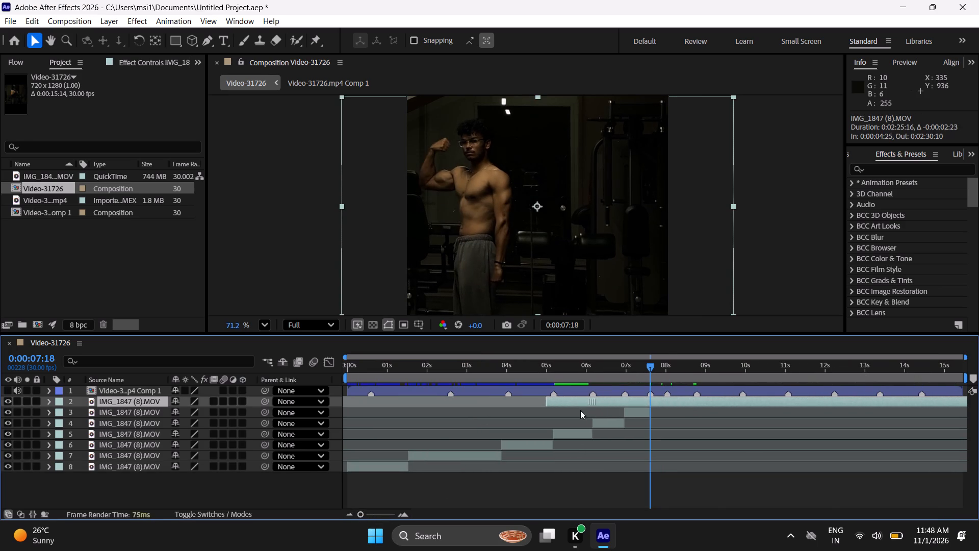
drag(580, 410, 471, 417)
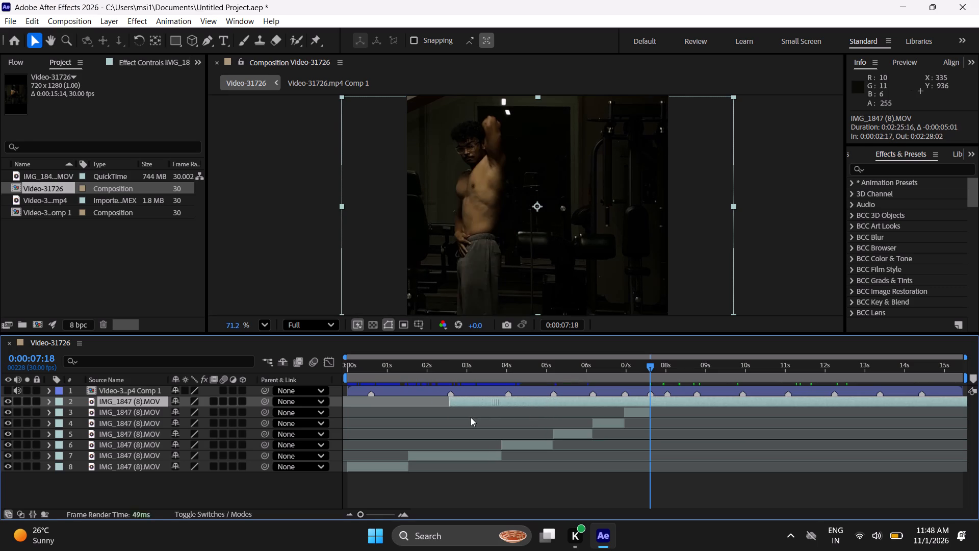
drag(471, 417, 398, 421)
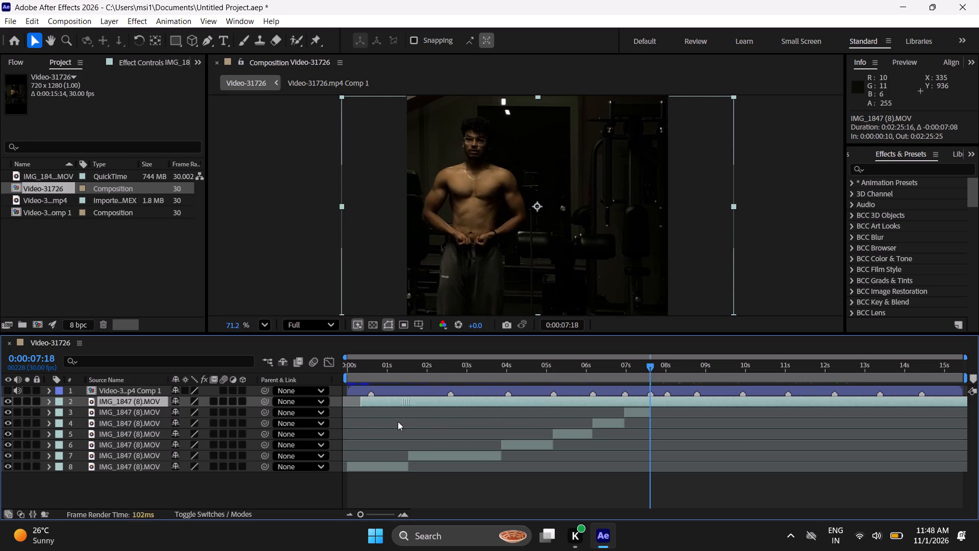
drag(398, 421, 356, 424)
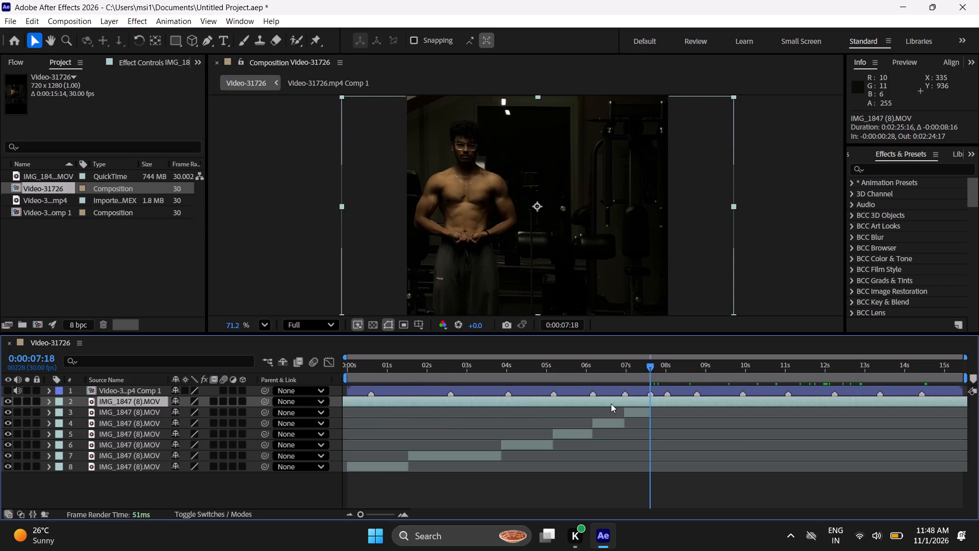
drag(713, 402, 576, 404)
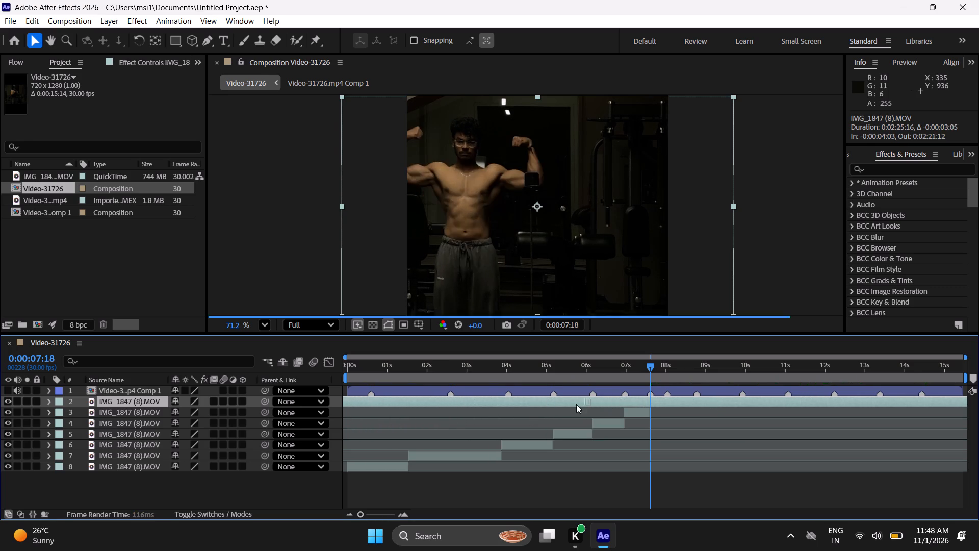
drag(576, 404, 705, 399)
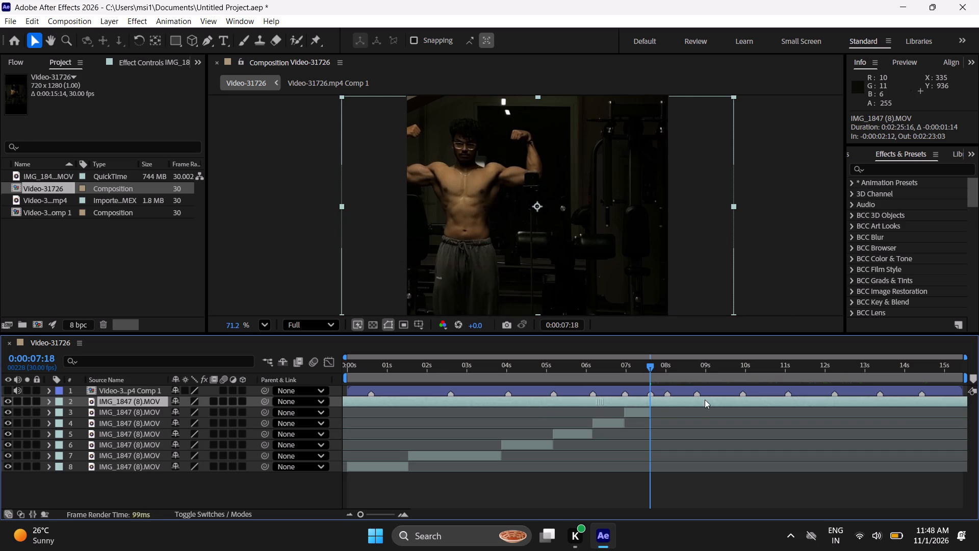
drag(705, 399, 978, 375)
drag(599, 397, 640, 397)
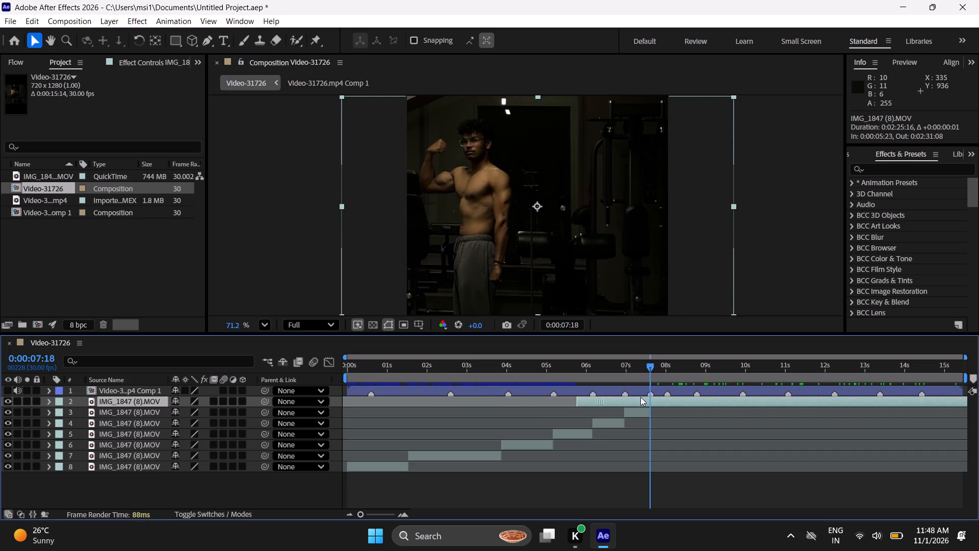
drag(640, 397, 566, 402)
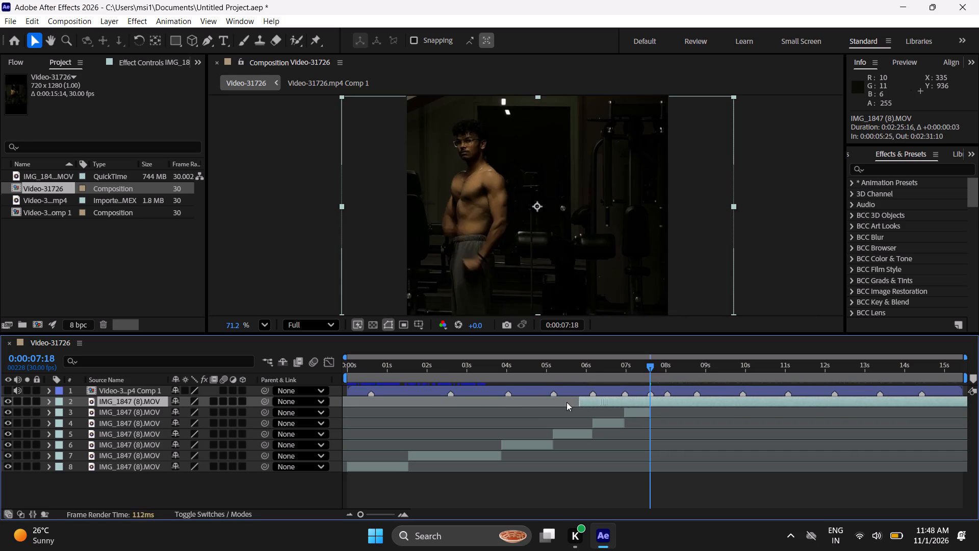
drag(566, 402, 260, 403)
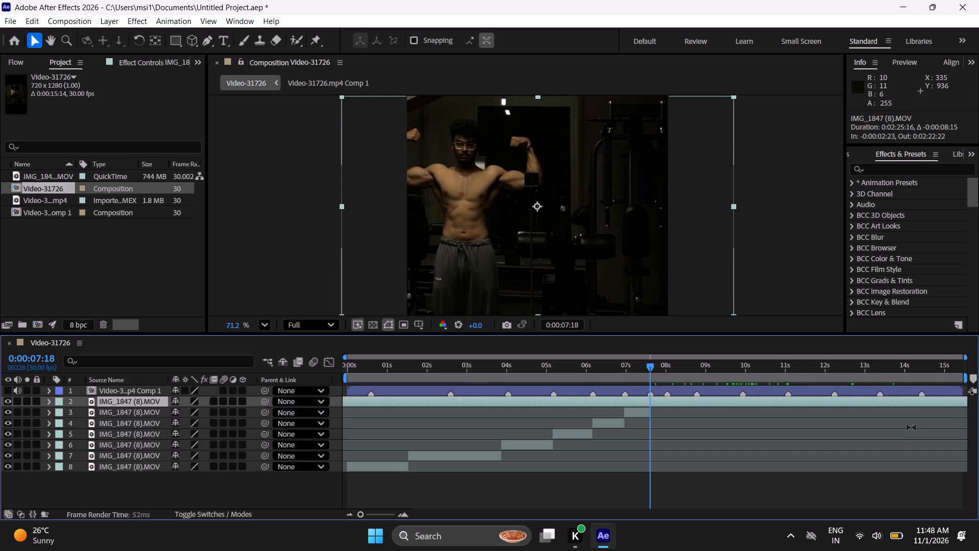
drag(810, 400, 657, 400)
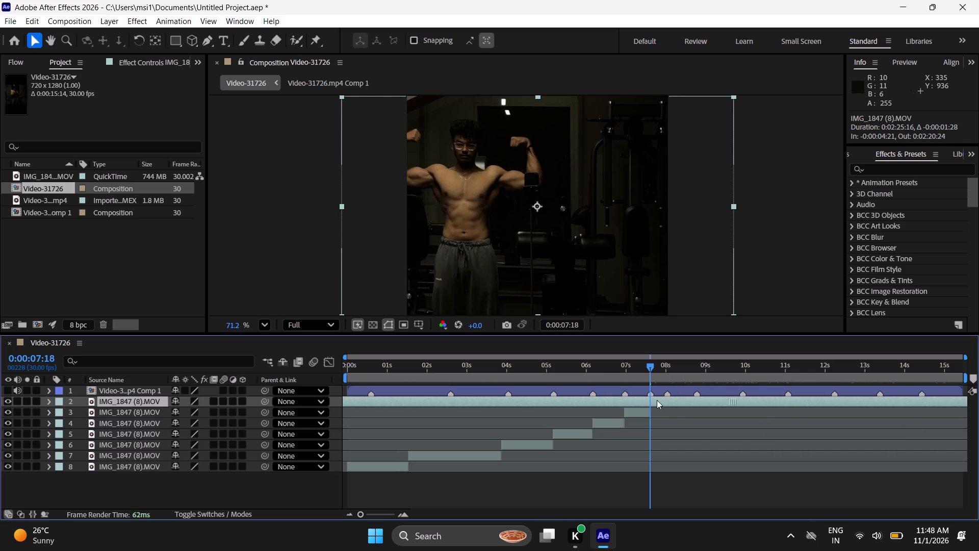
drag(657, 400, 342, 401)
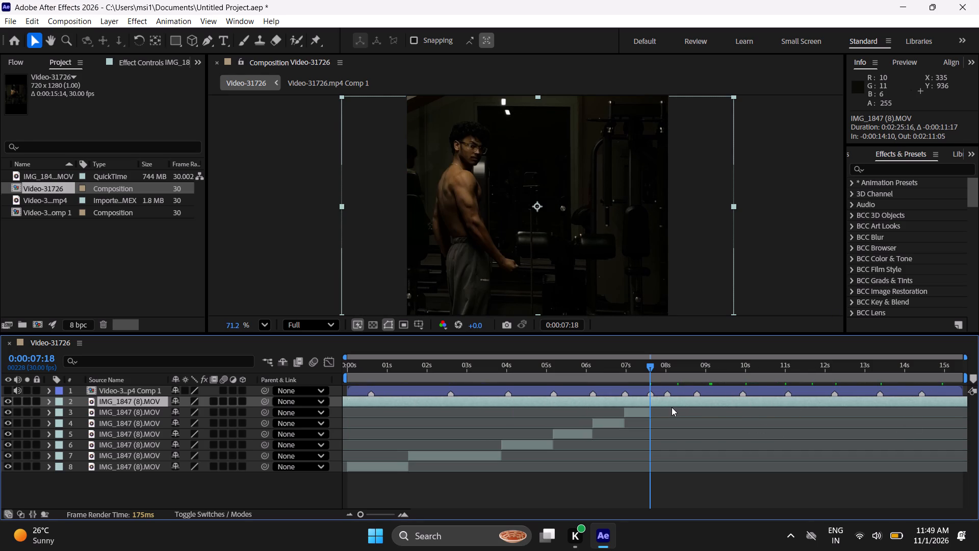
Shift the last segment later to an in point of -0:00:09:14, placing the front pose with hands together at the waist at 0:00:07:18.
drag(671, 399, 789, 396)
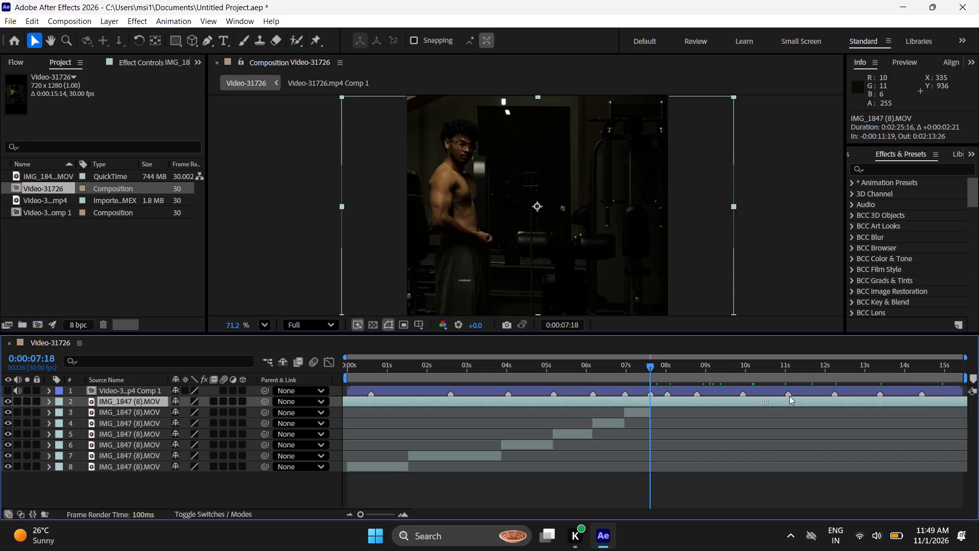
drag(789, 396, 911, 389)
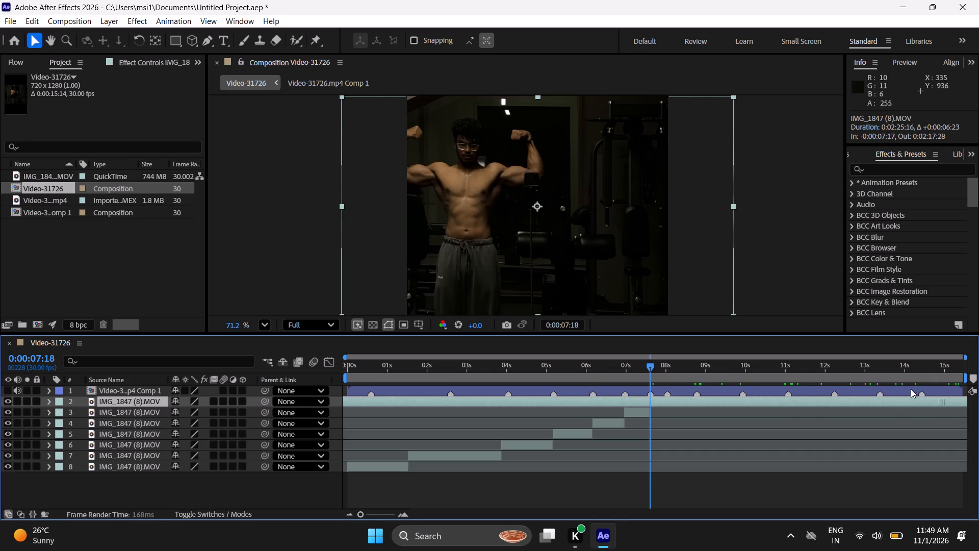
drag(911, 389, 737, 403)
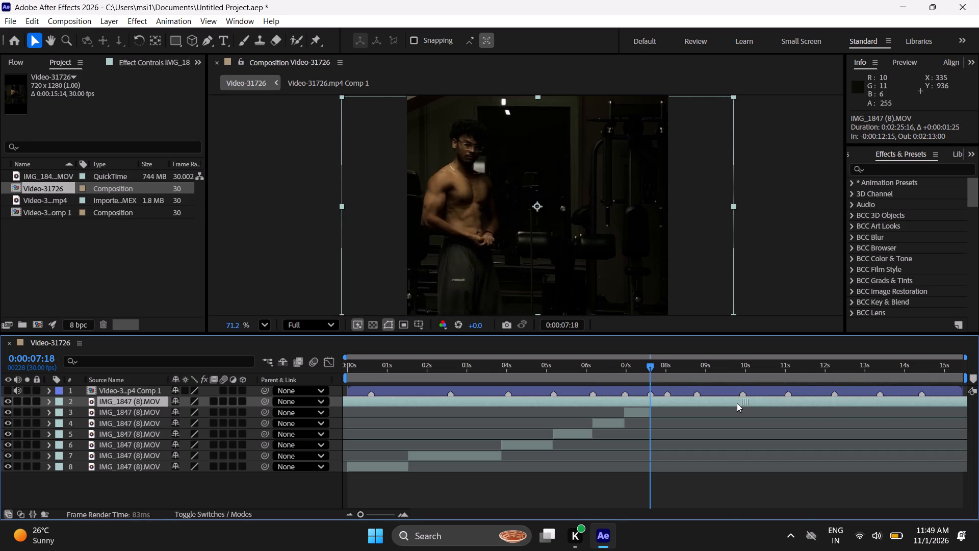
drag(737, 403, 660, 405)
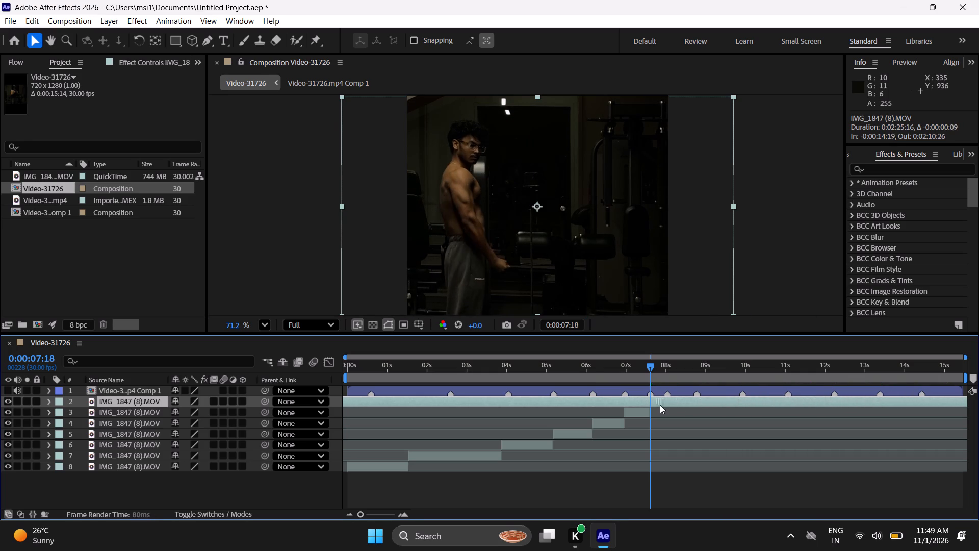
drag(660, 405, 617, 407)
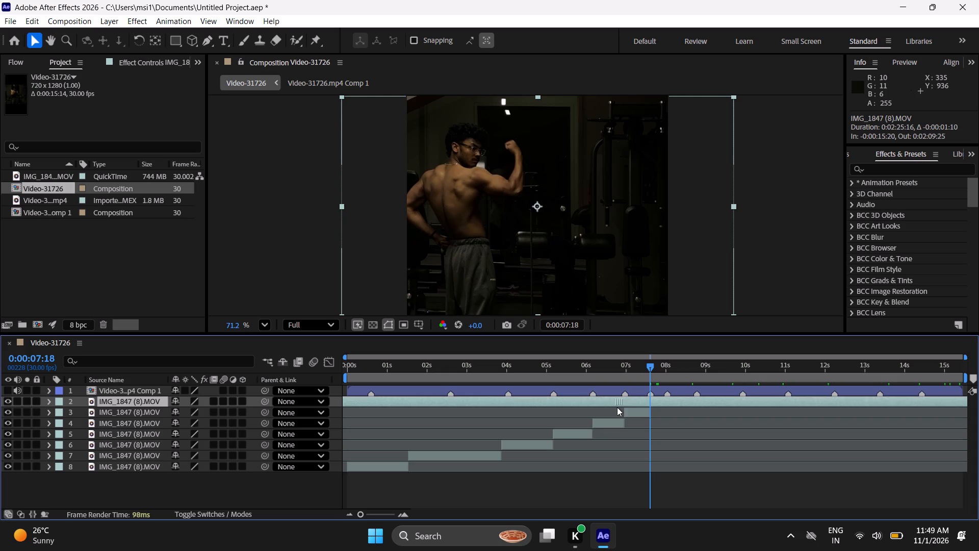
drag(617, 407, 665, 405)
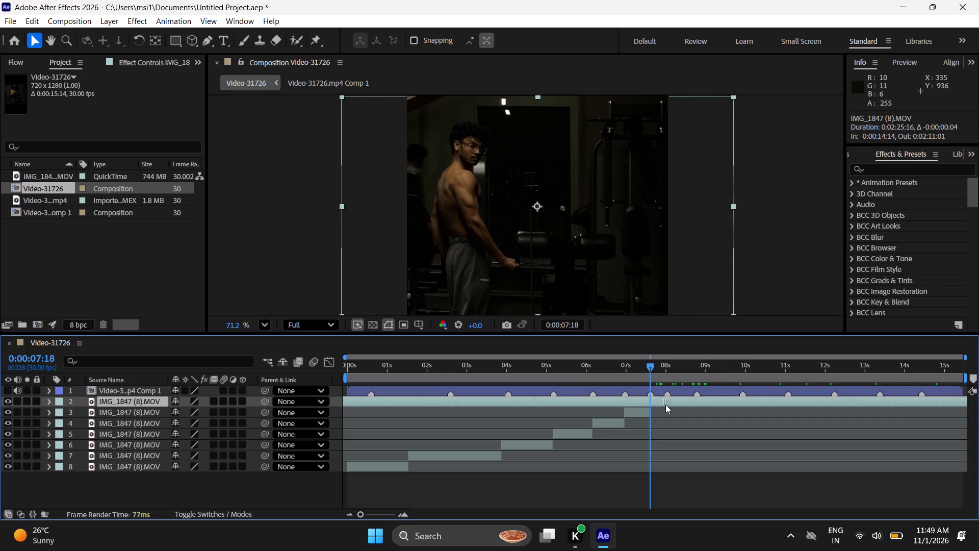
drag(665, 405, 691, 404)
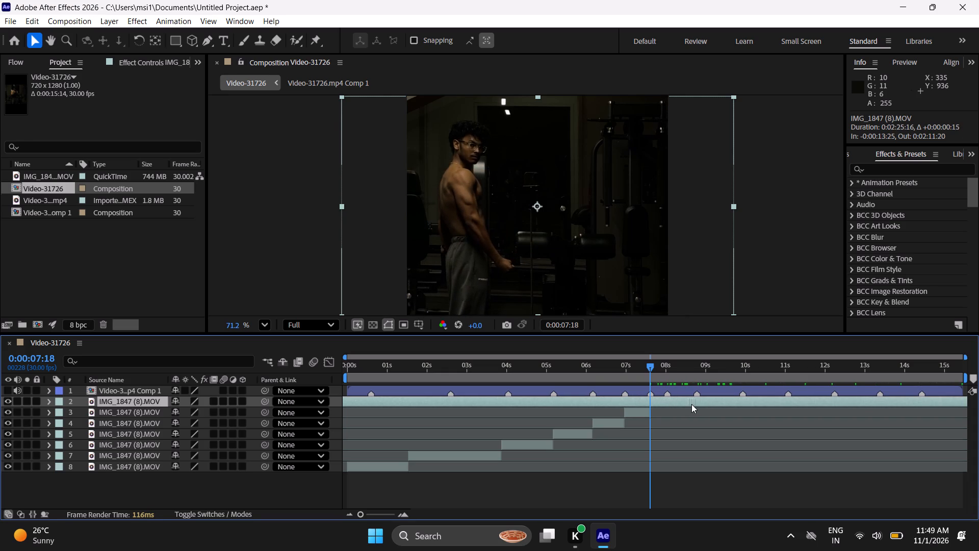
drag(691, 404, 868, 401)
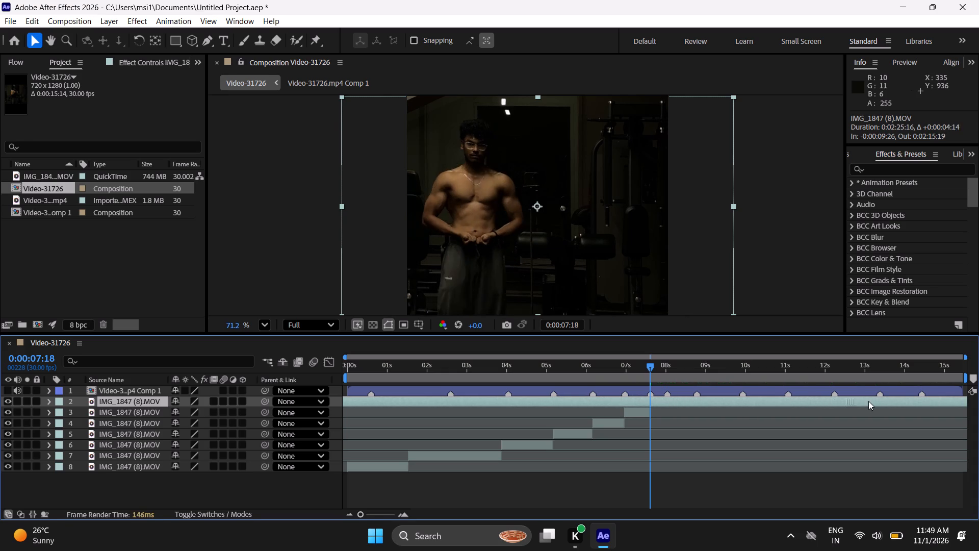
drag(868, 401, 914, 399)
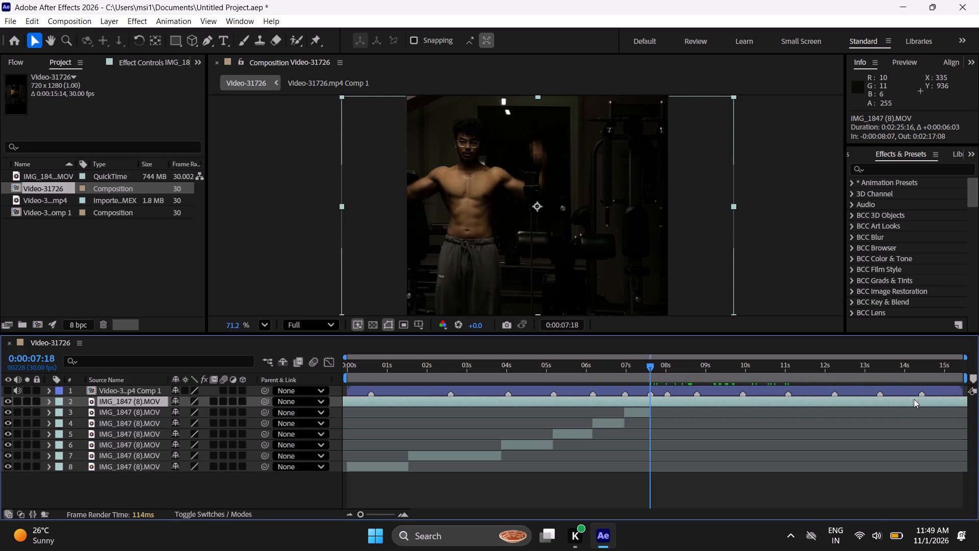
drag(914, 399, 861, 411)
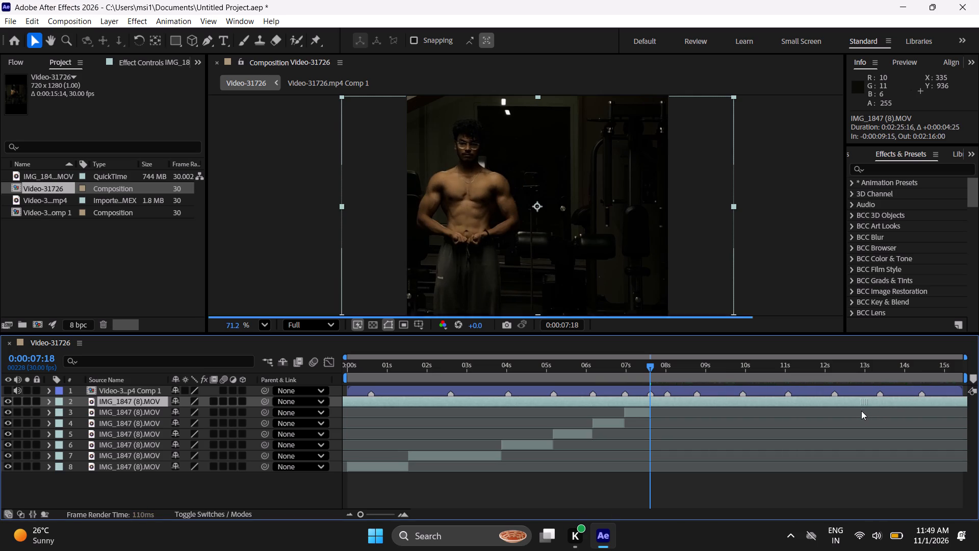
drag(861, 411, 865, 411)
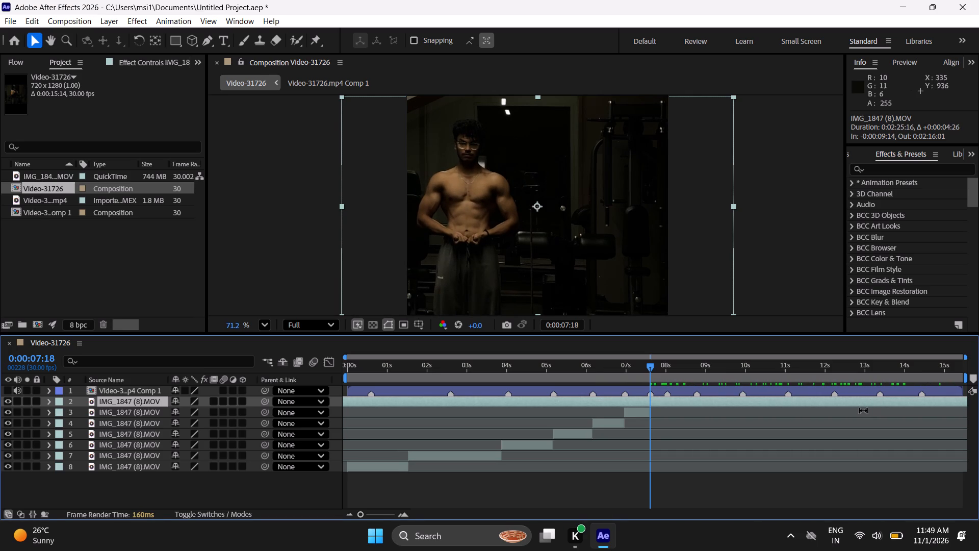
Split the last footage segment at 0:00:07:18.
key(ctrl+shift+d)
Split the last footage segment at the next beat marker, at 0:00:08:01.
drag(649, 370, 665, 379)
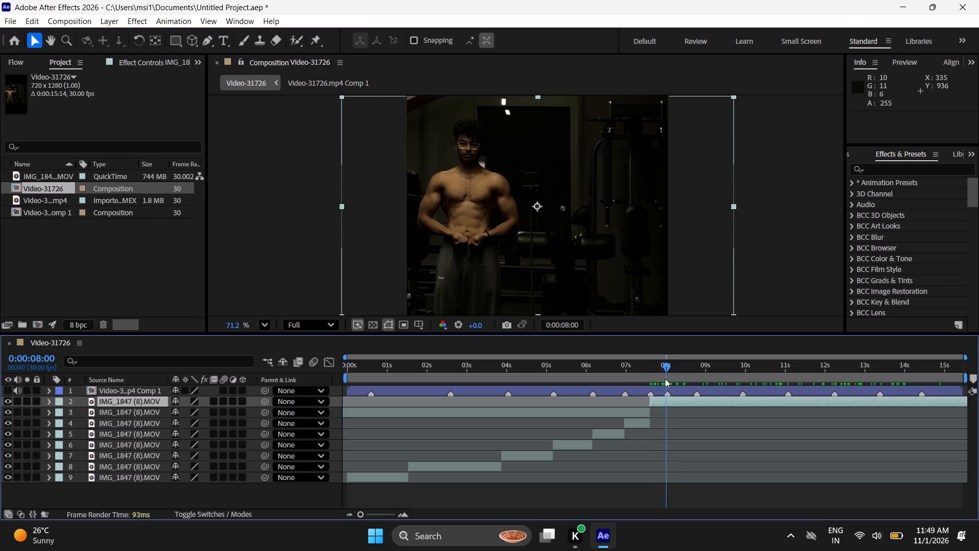
drag(665, 379, 666, 380)
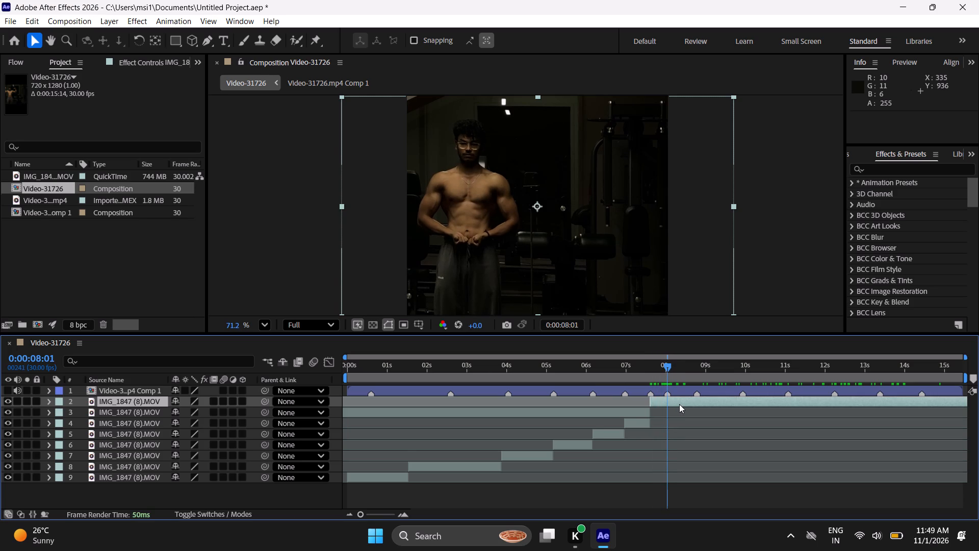
key(ctrl+shift+d)
Slide the new last segment earlier to an in point of 0:00:02:14, placing the rear single-arm biceps pose at 0:00:08:01.
drag(706, 399, 618, 404)
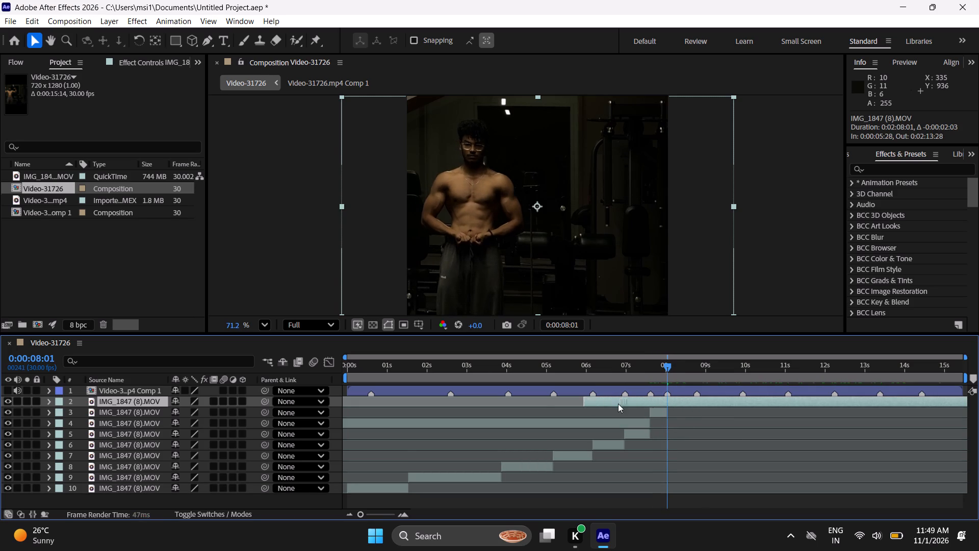
drag(618, 404, 428, 411)
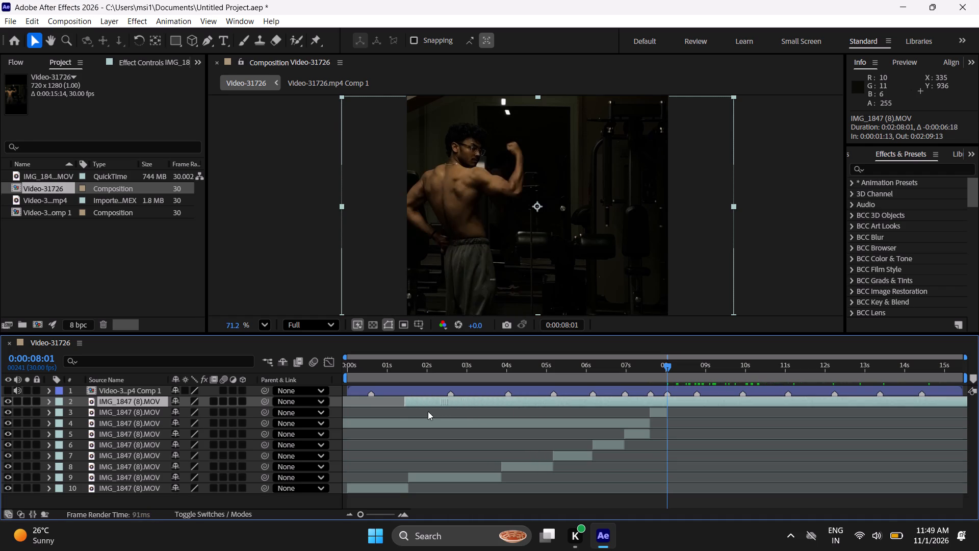
drag(428, 411, 494, 412)
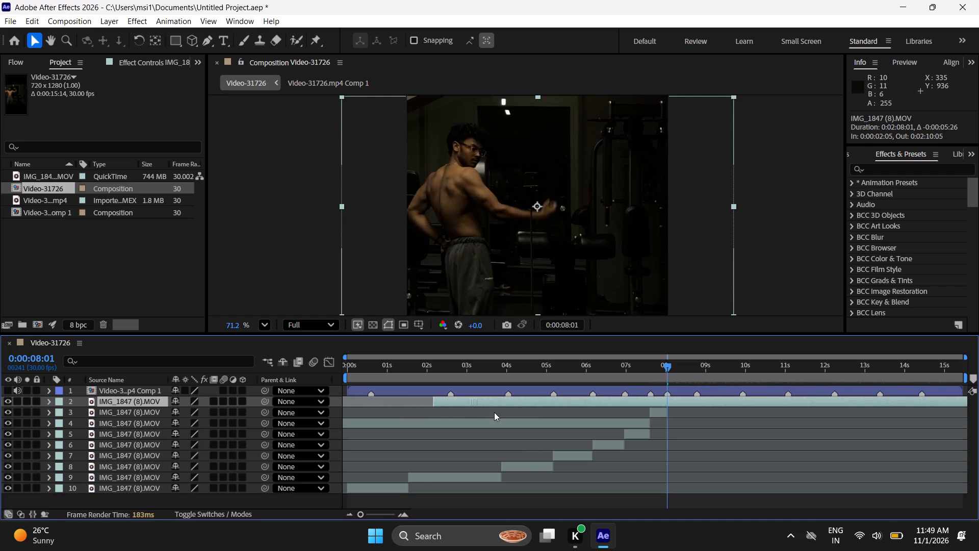
drag(494, 412, 500, 413)
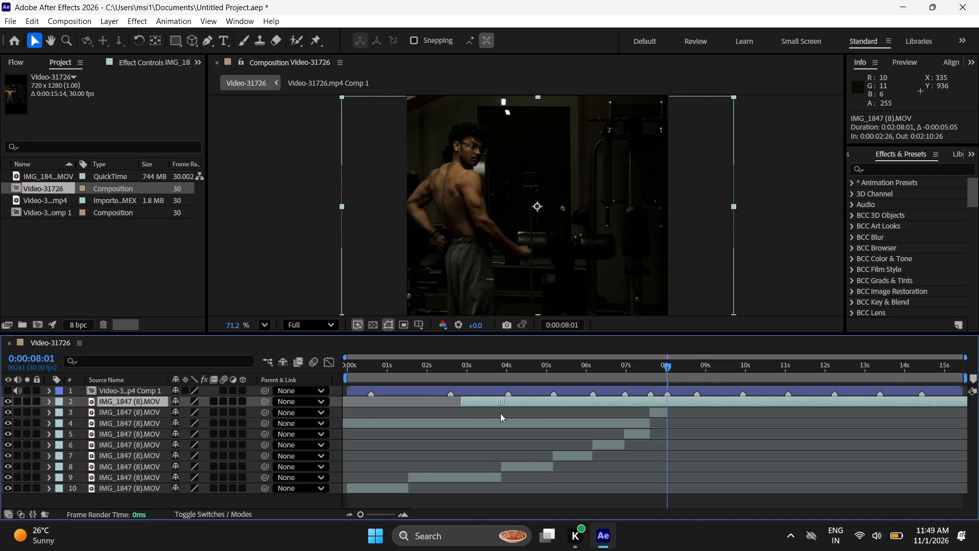
drag(500, 413, 486, 413)
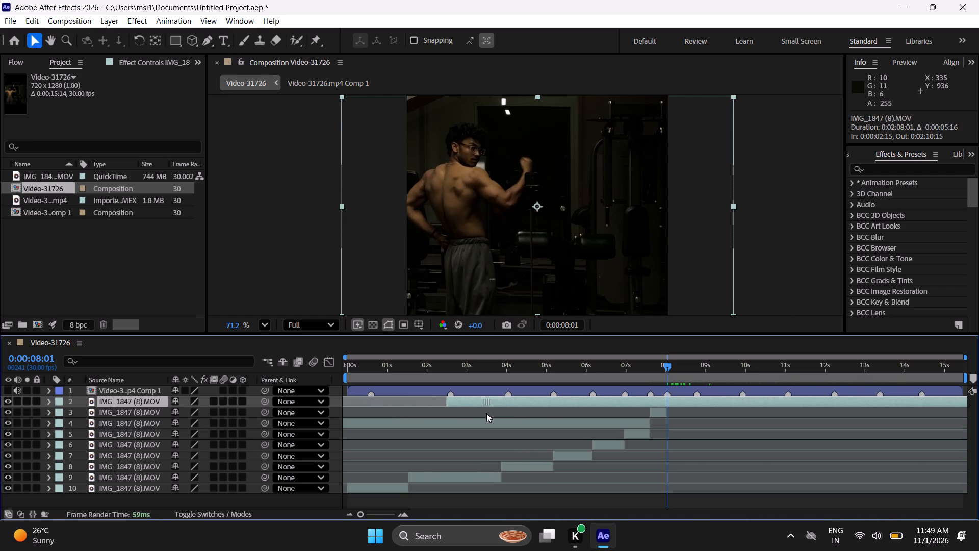
drag(486, 413, 485, 413)
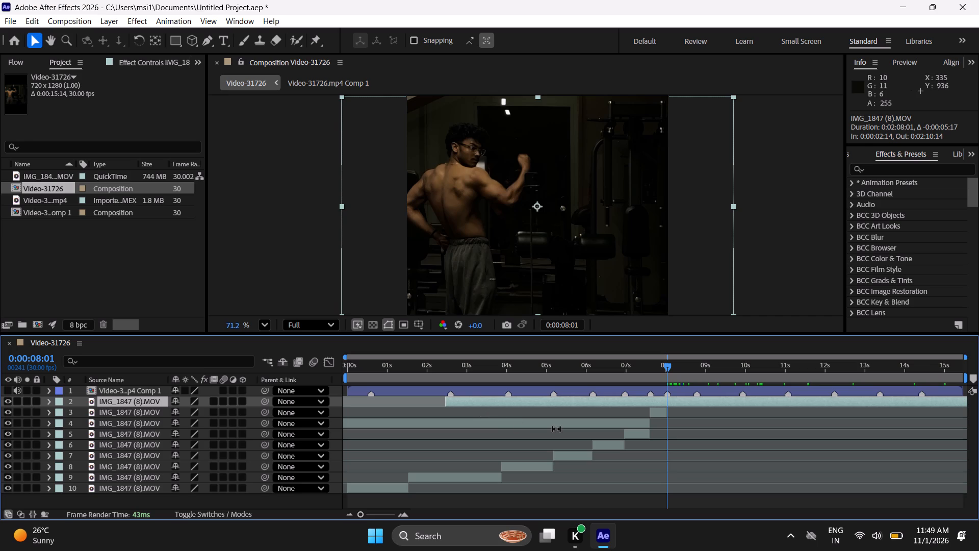
Split the last footage segment at 0:00:08:01 and delete the part before the cut.
key(ctrl+shift+d)
click(571, 410)
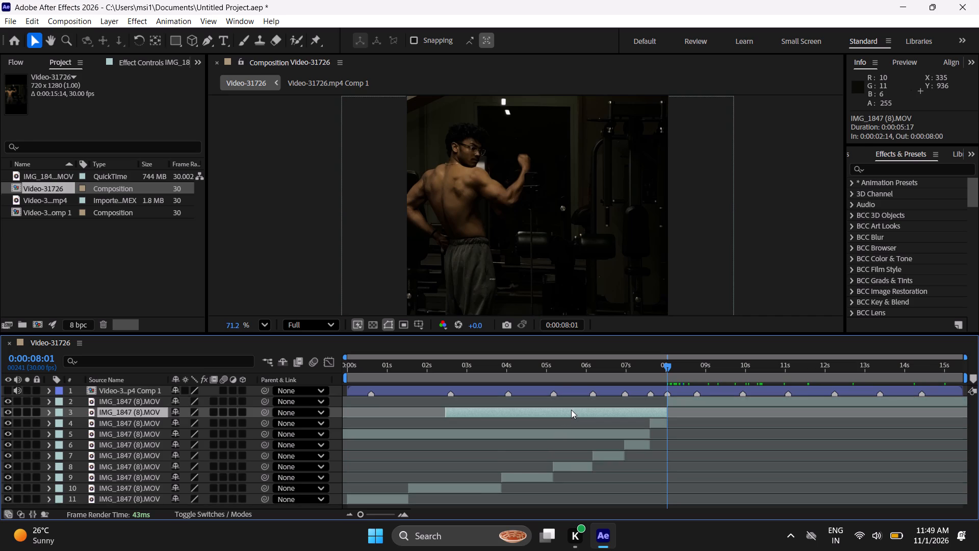
key(Delete)
Split the last footage segment at the next beat marker, at 0:00:08:23.
drag(671, 363, 700, 373)
click(715, 400)
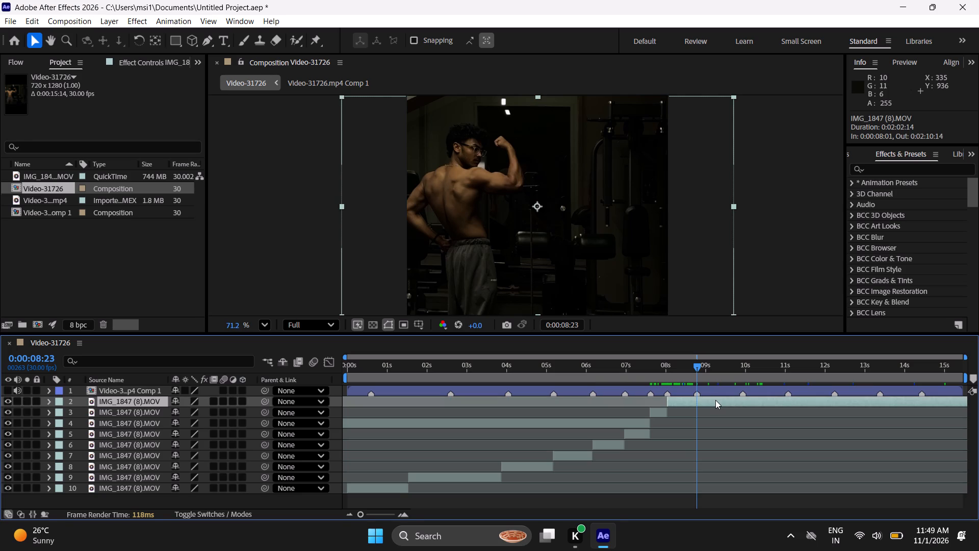
key(ctrl+shift+d)
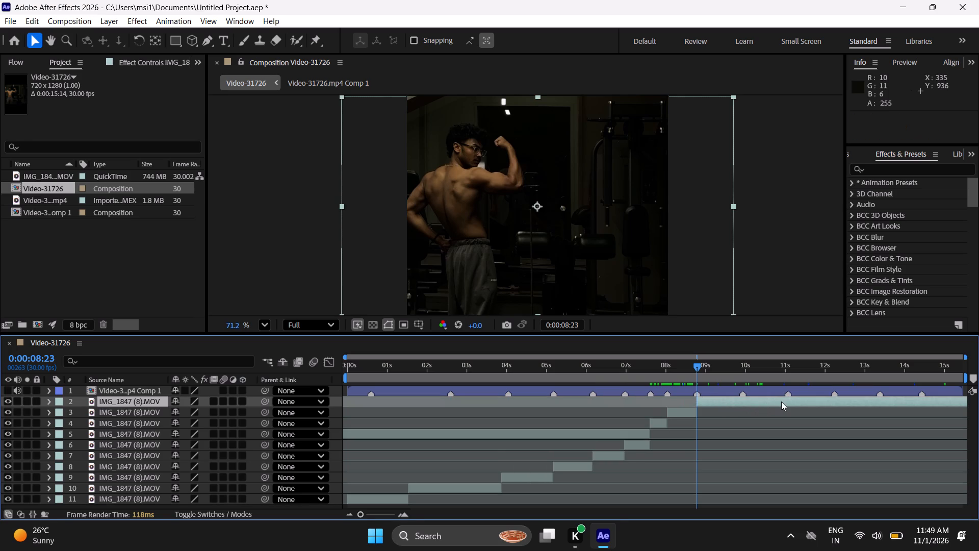
Slide the new last segment earlier to an in point of -0:00:05:00, placing the rear double-biceps pose at 0:00:08:23.
drag(782, 399, 781, 399)
drag(781, 399, 564, 416)
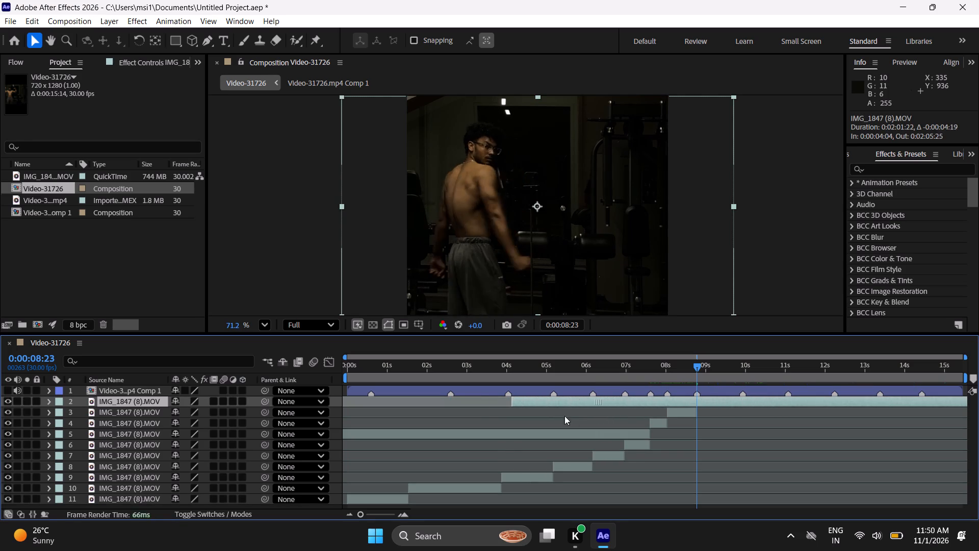
drag(564, 416, 444, 425)
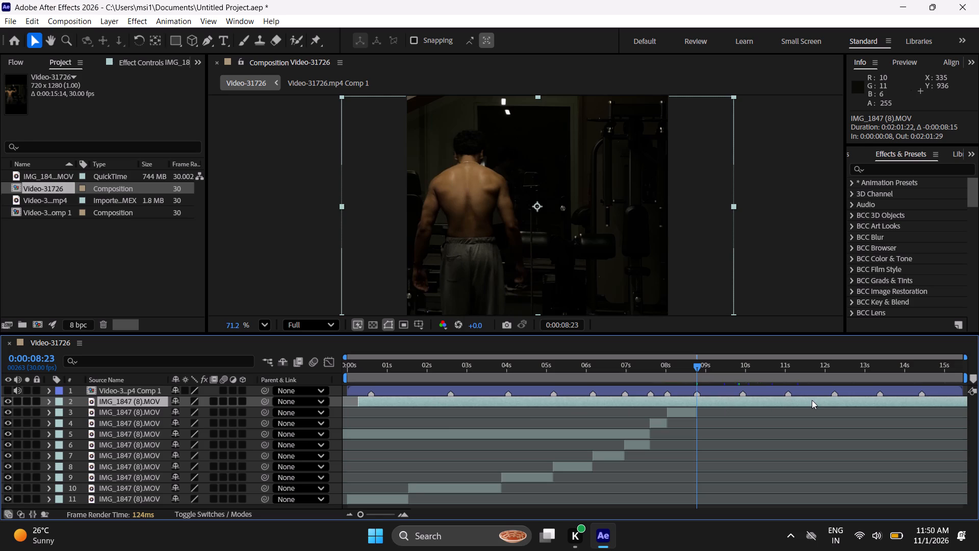
drag(834, 399, 582, 410)
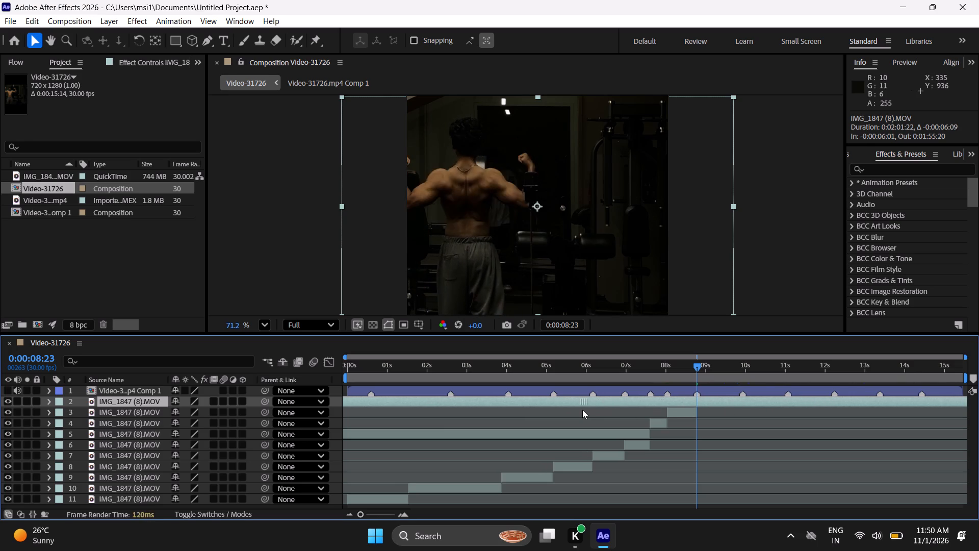
drag(582, 410, 662, 411)
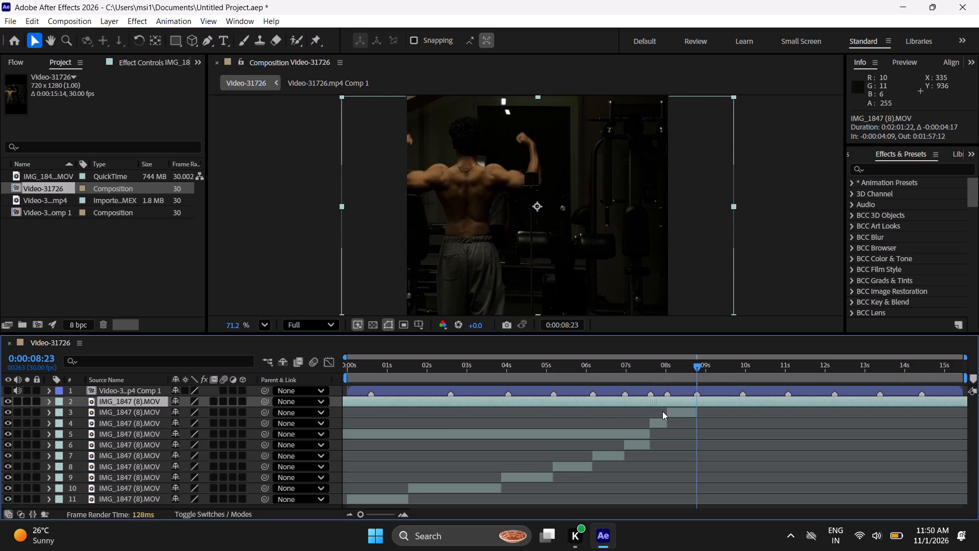
drag(662, 411, 613, 415)
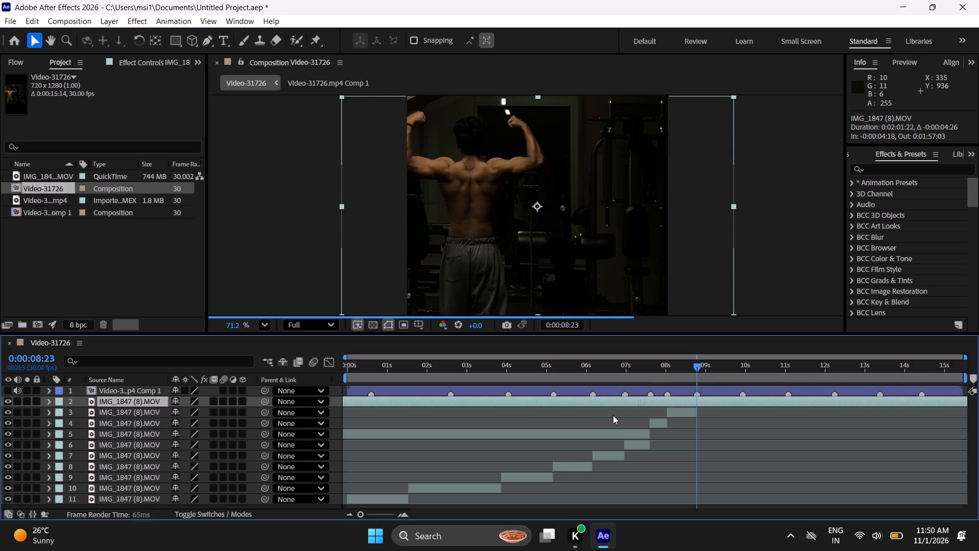
drag(613, 415, 587, 418)
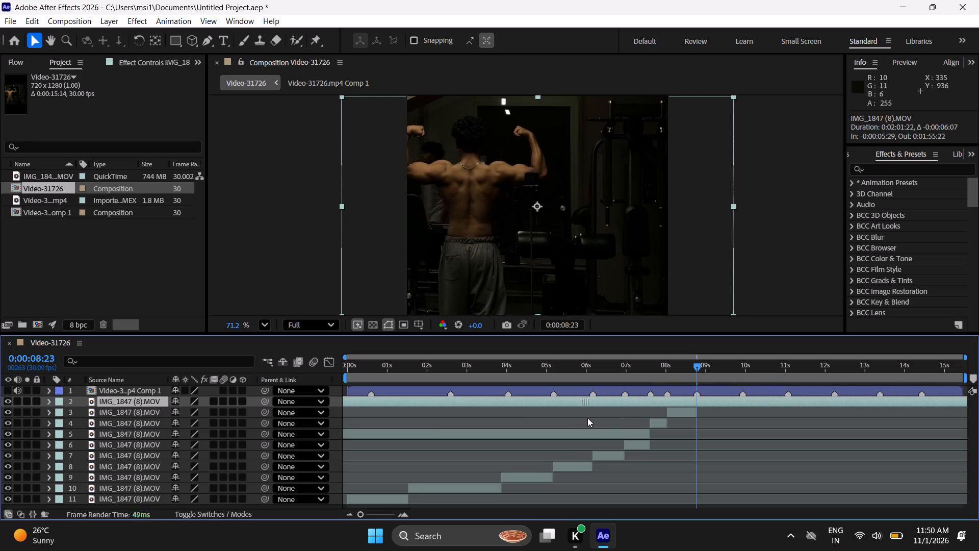
drag(587, 418, 630, 418)
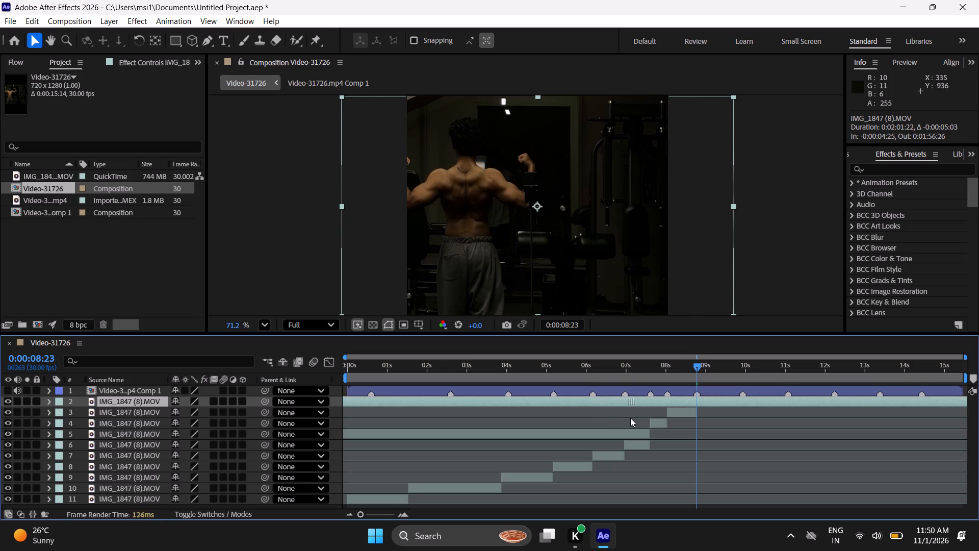
drag(630, 418, 625, 418)
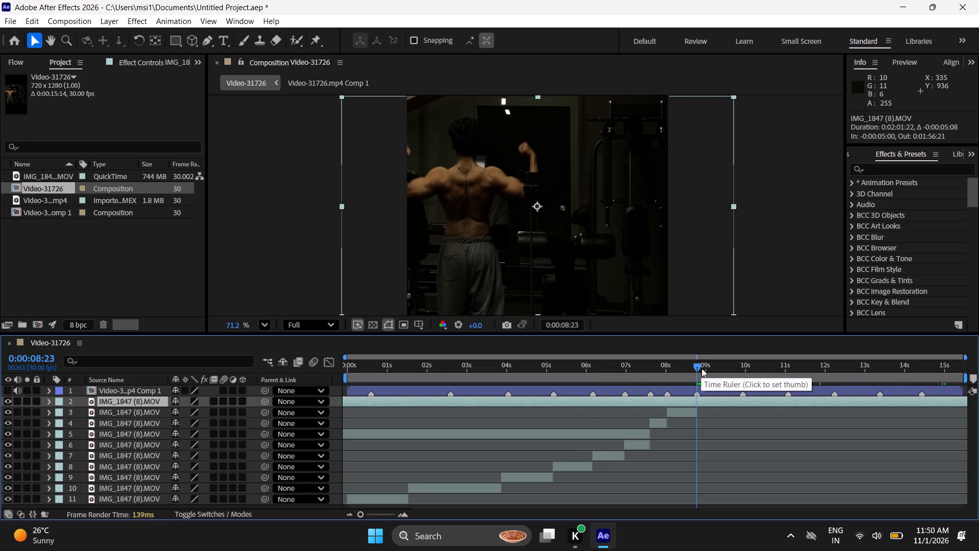
Split the rear double-biceps segment at the 0:00:08:23 and 0:00:09:28 markers, deleting the part before 0:00:08:23.
key(ctrl+shift+d)
drag(698, 365, 714, 365)
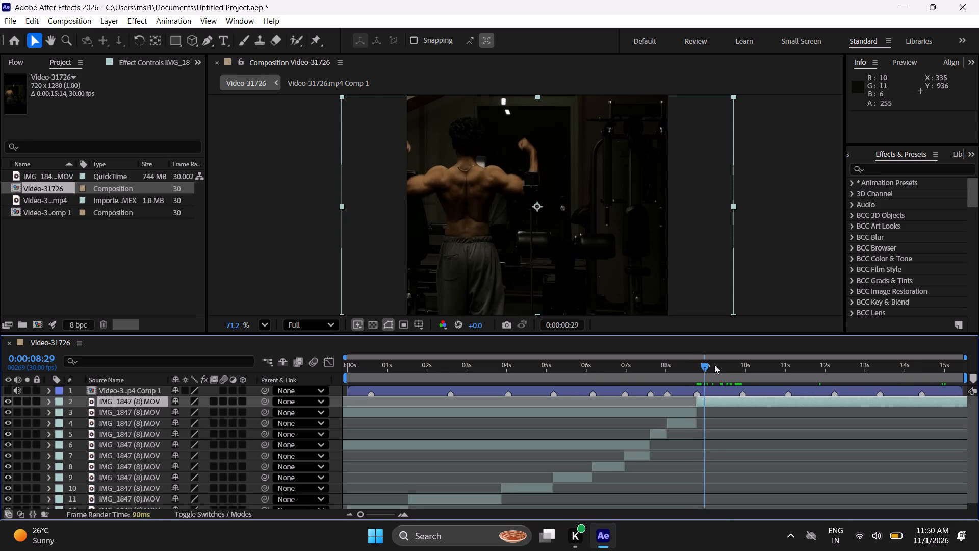
drag(714, 365, 739, 378)
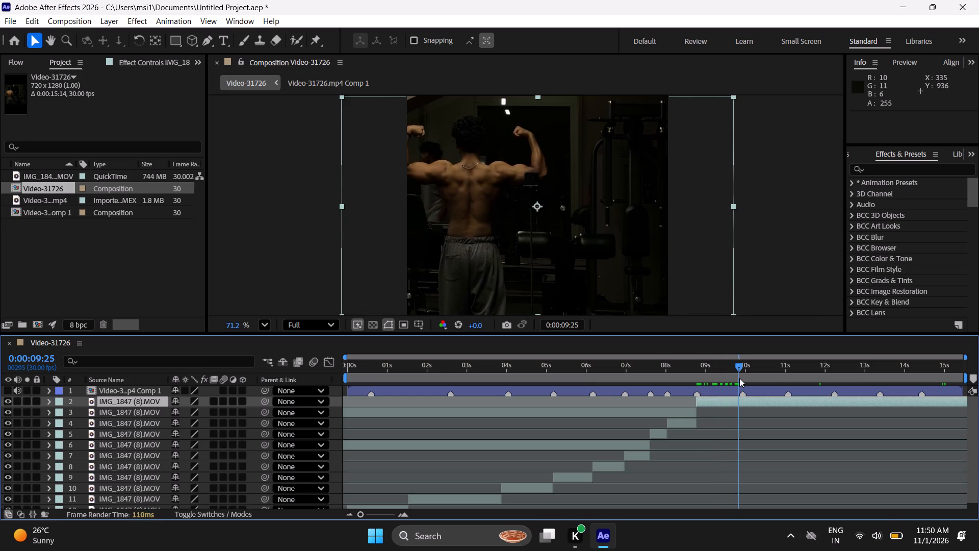
drag(739, 378, 744, 383)
key(ctrl+shift+d)
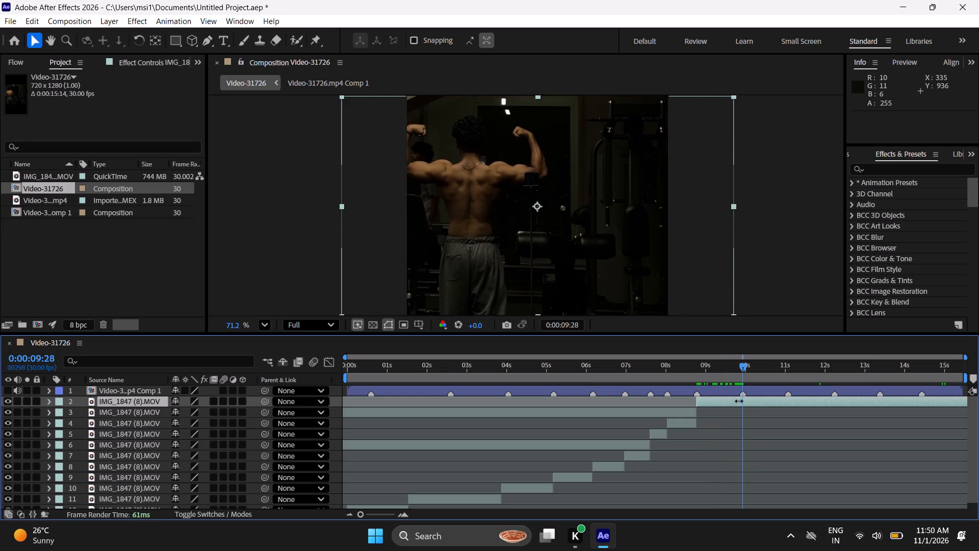
click(675, 422)
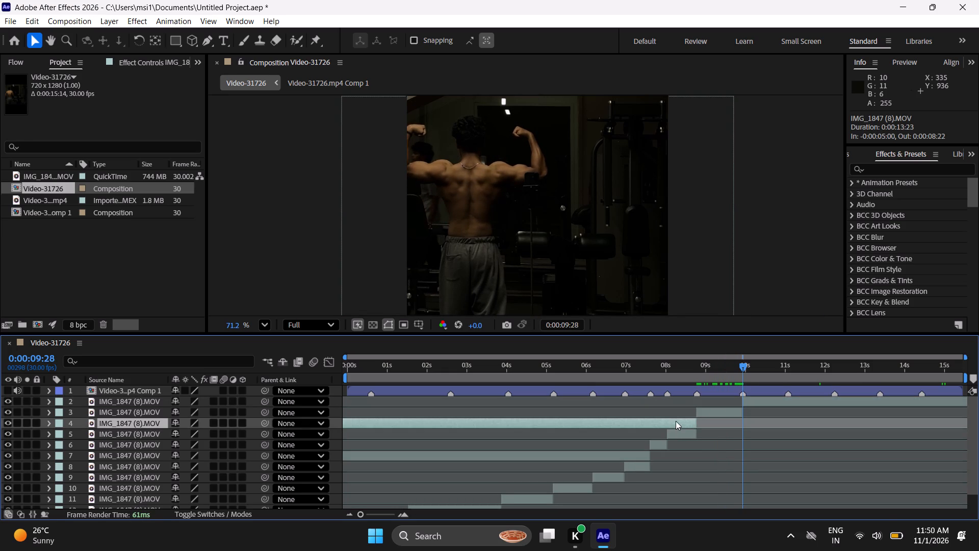
key(Delete)
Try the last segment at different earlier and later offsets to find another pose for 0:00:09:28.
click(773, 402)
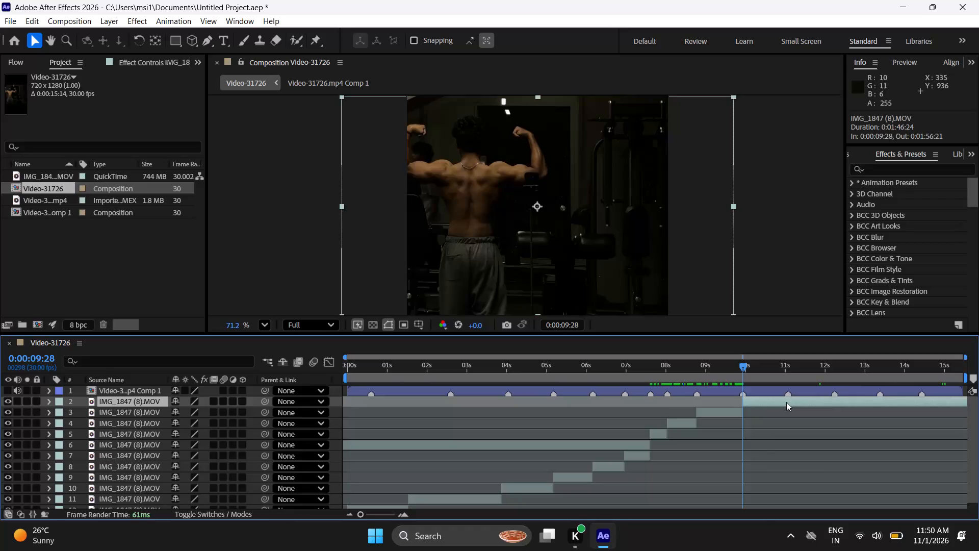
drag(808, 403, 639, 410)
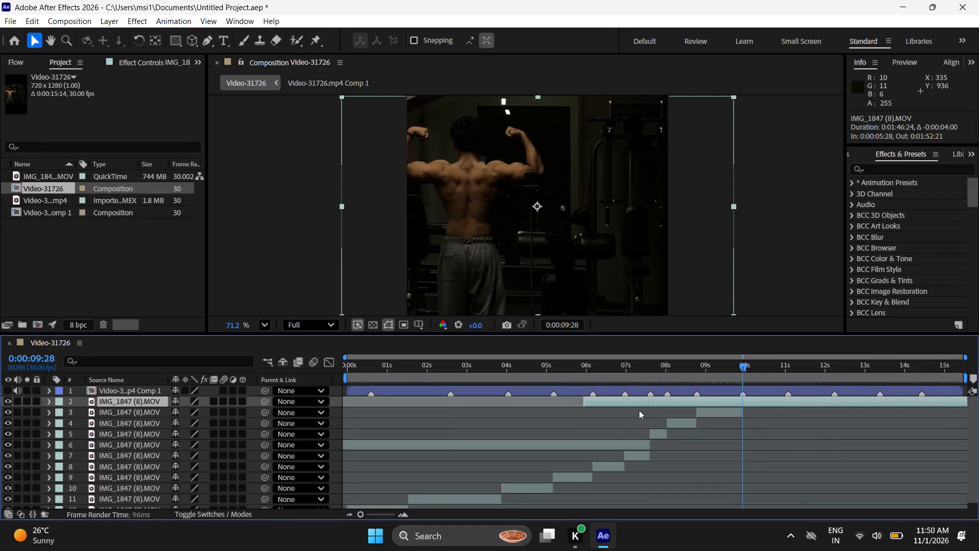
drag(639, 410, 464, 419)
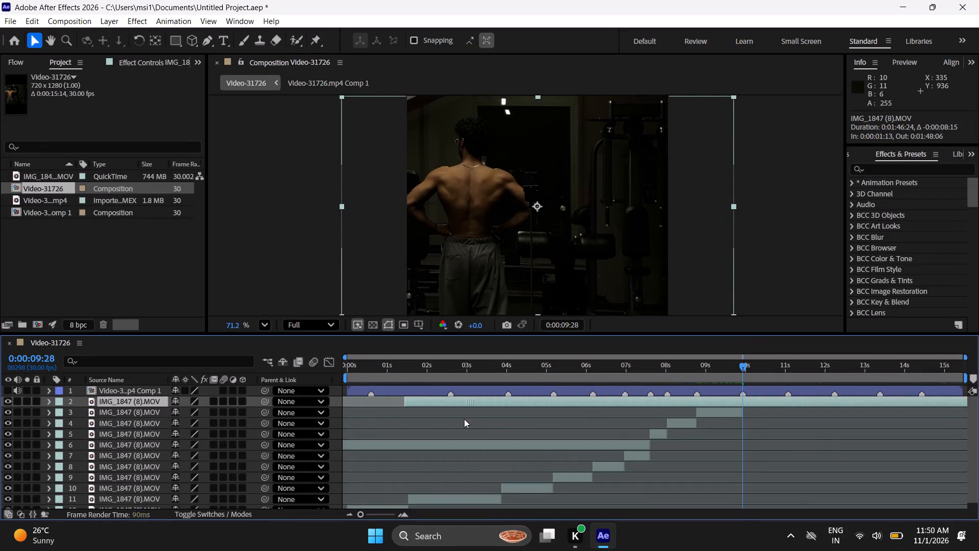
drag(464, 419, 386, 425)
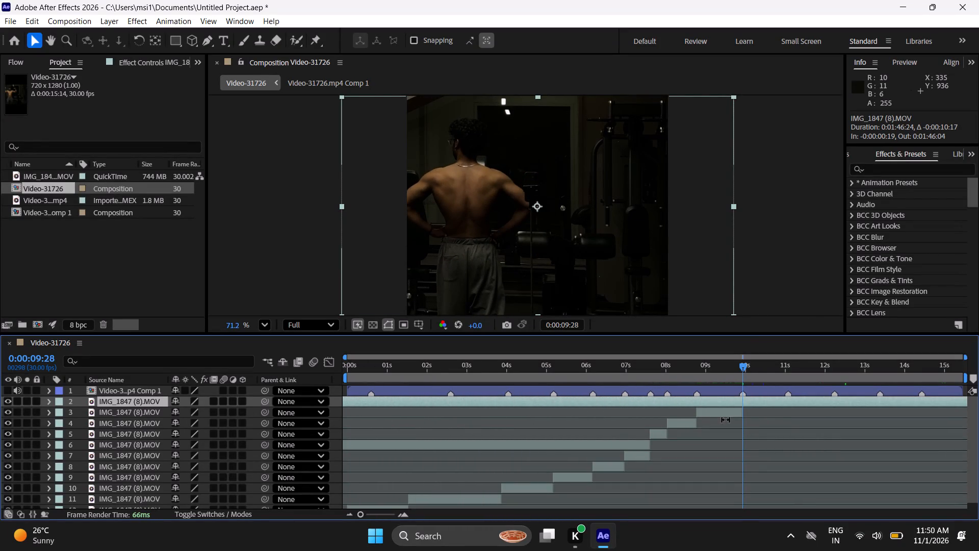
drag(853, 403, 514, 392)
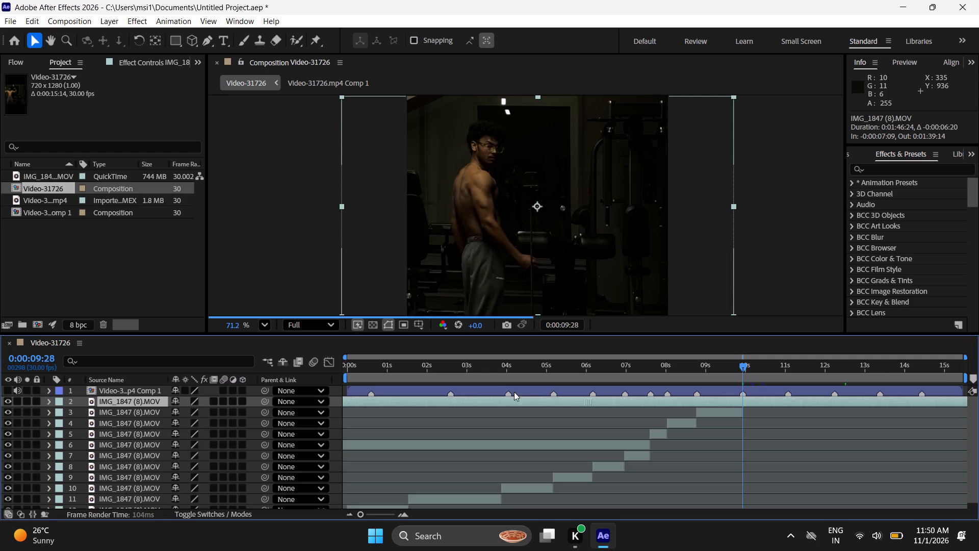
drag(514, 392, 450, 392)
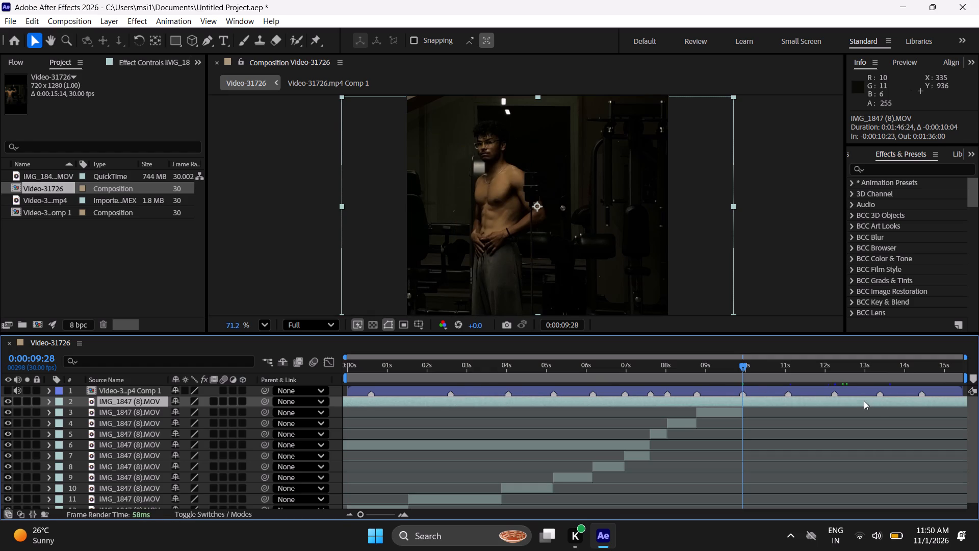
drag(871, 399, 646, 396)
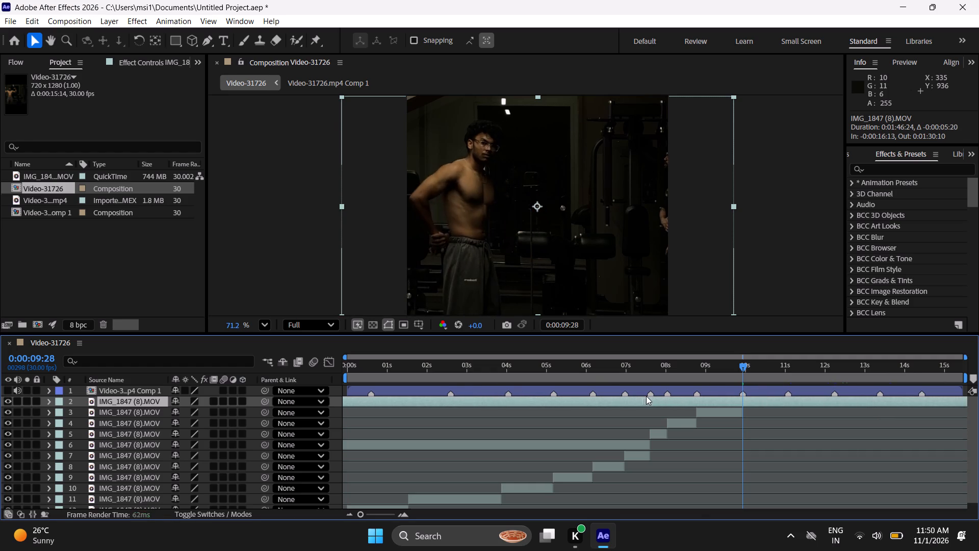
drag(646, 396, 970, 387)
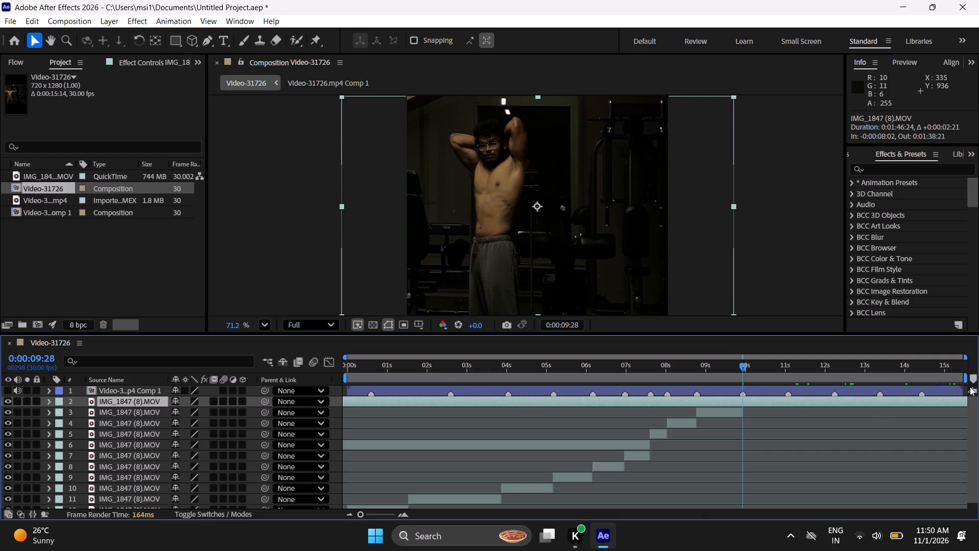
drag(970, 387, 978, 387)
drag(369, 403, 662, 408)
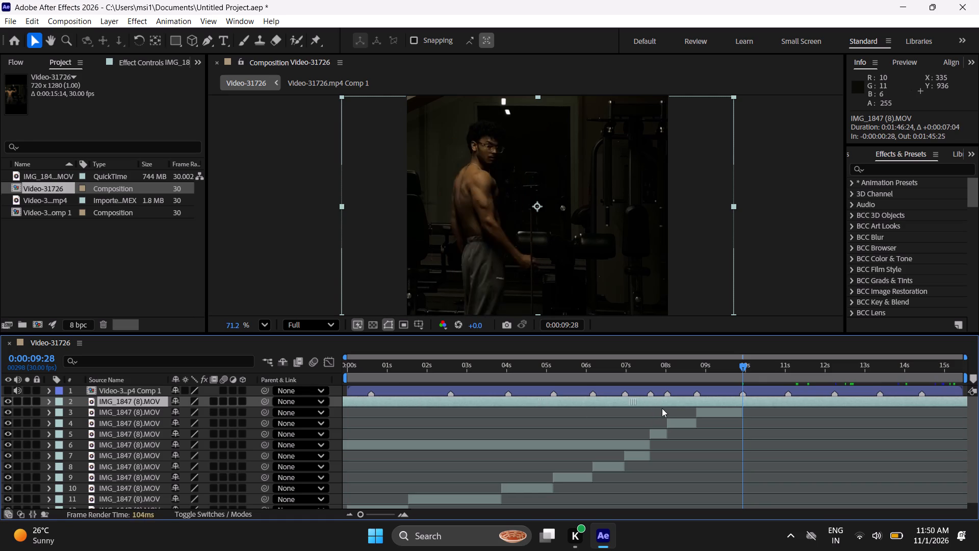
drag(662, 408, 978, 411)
Slide the last segment earlier to an in point of 0:00:02:17, placing the rear hands-on-waist pose at 0:00:09:28.
drag(654, 401, 679, 402)
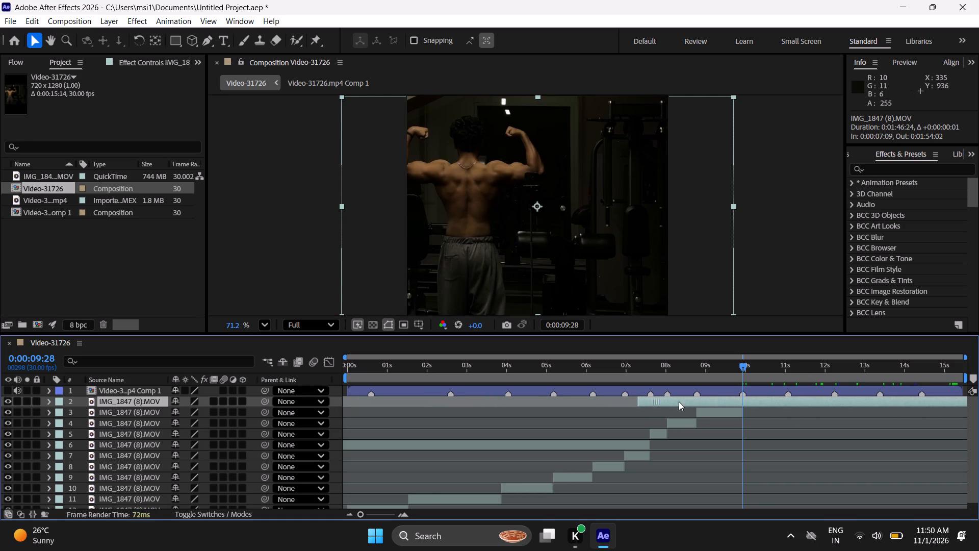
drag(679, 402, 566, 416)
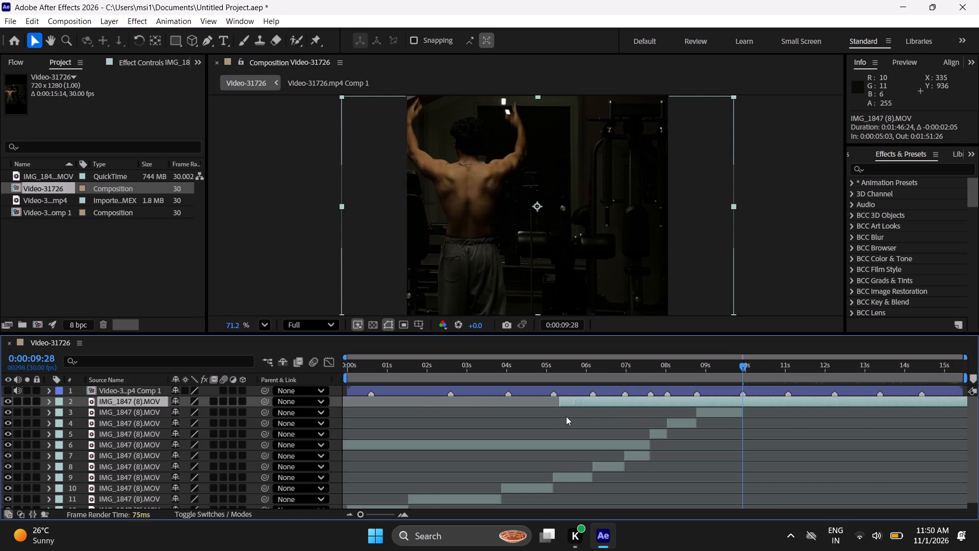
drag(566, 416, 508, 423)
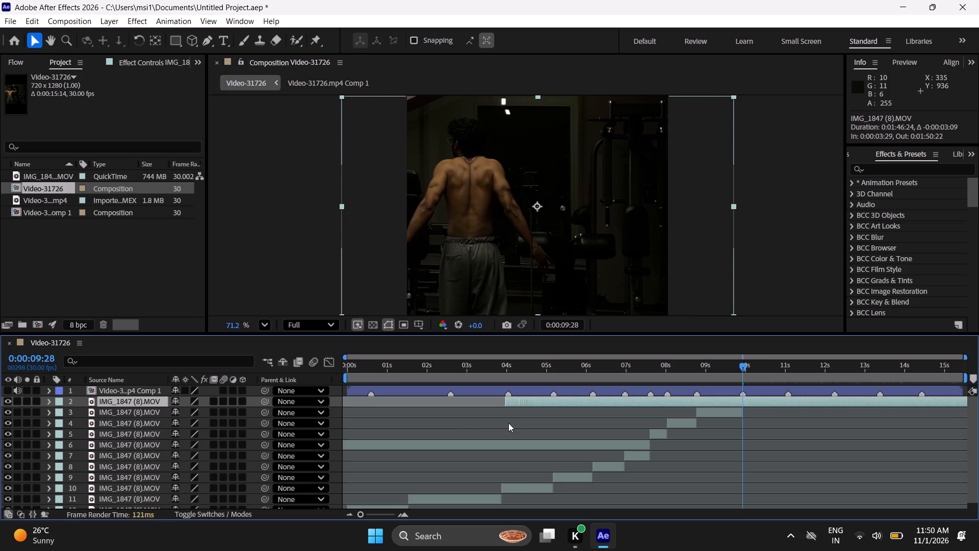
drag(508, 423, 448, 428)
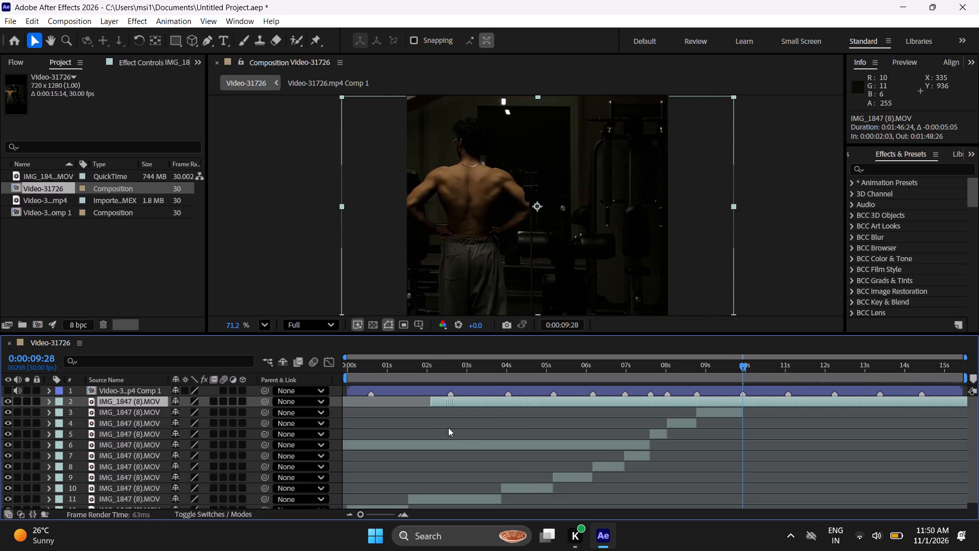
drag(448, 428, 447, 428)
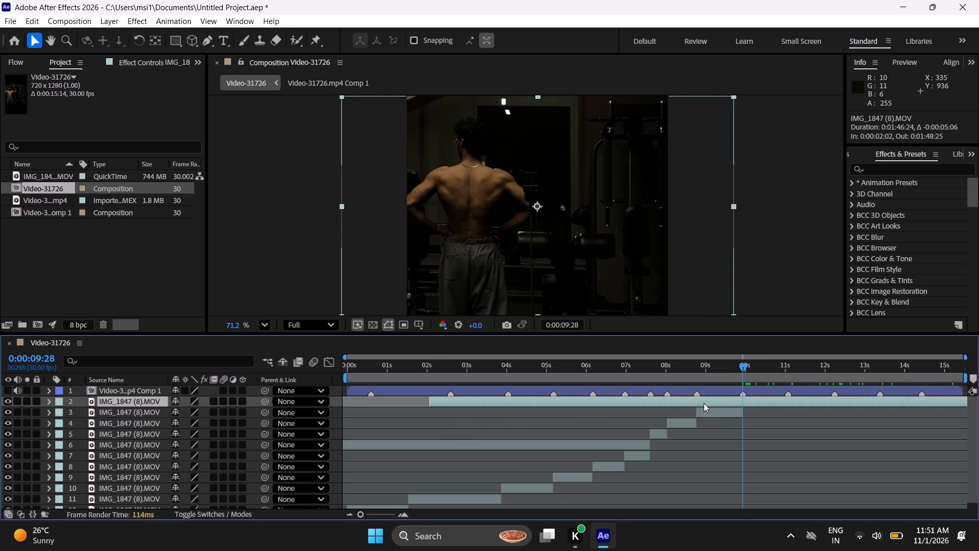
drag(702, 400, 758, 405)
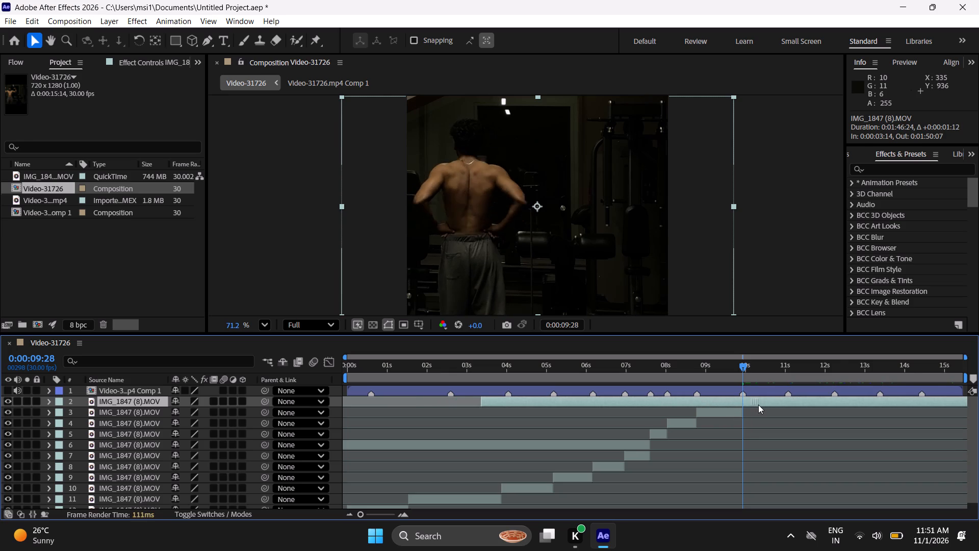
drag(758, 405, 744, 409)
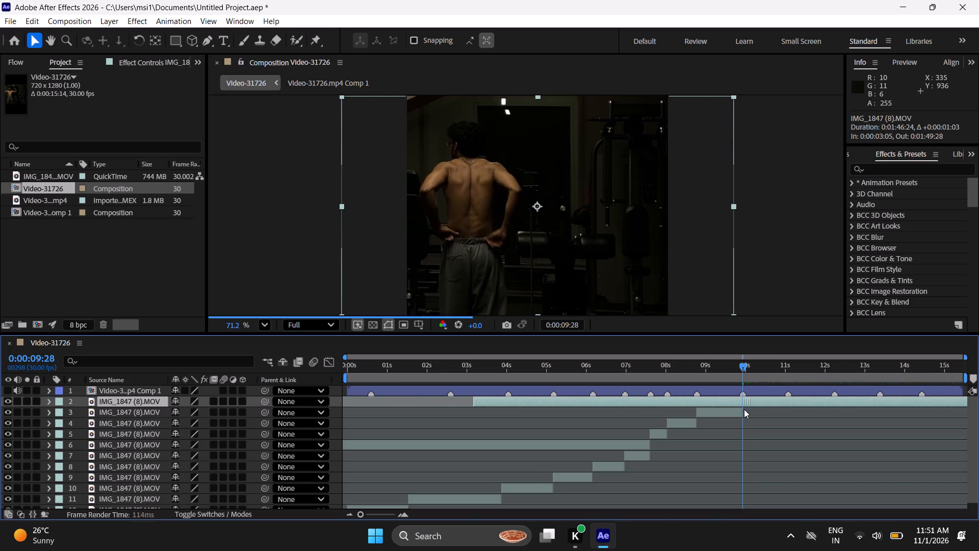
drag(744, 409, 722, 411)
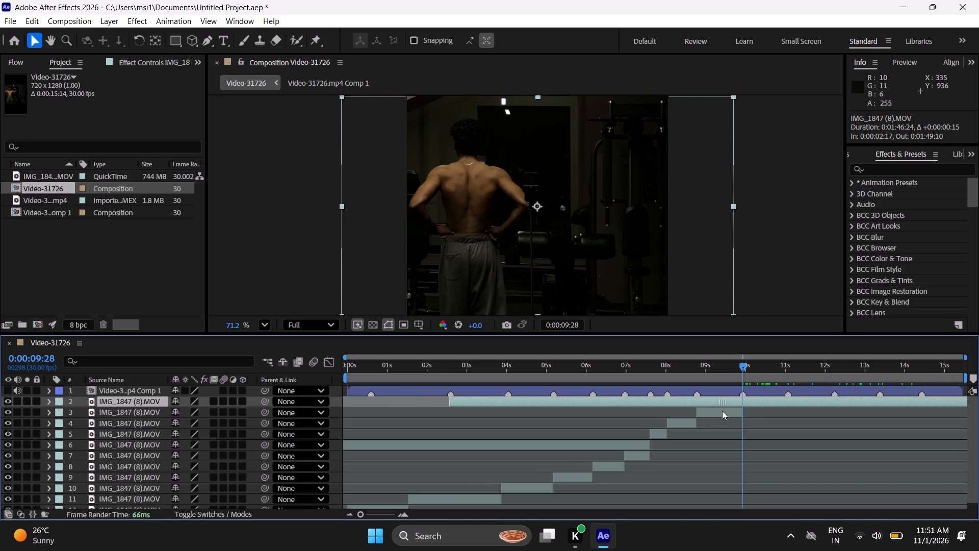
Split the rear hands-on-waist segment at the 0:00:09:28 marker and delete the part before it.
key(ctrl+shift+d)
ctrl+drag(722, 411, 717, 410)
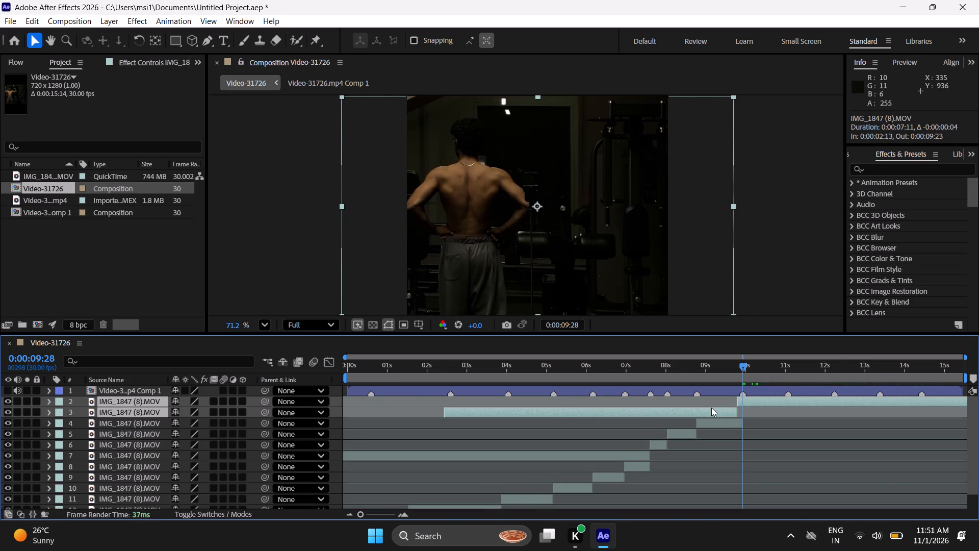
click(710, 411)
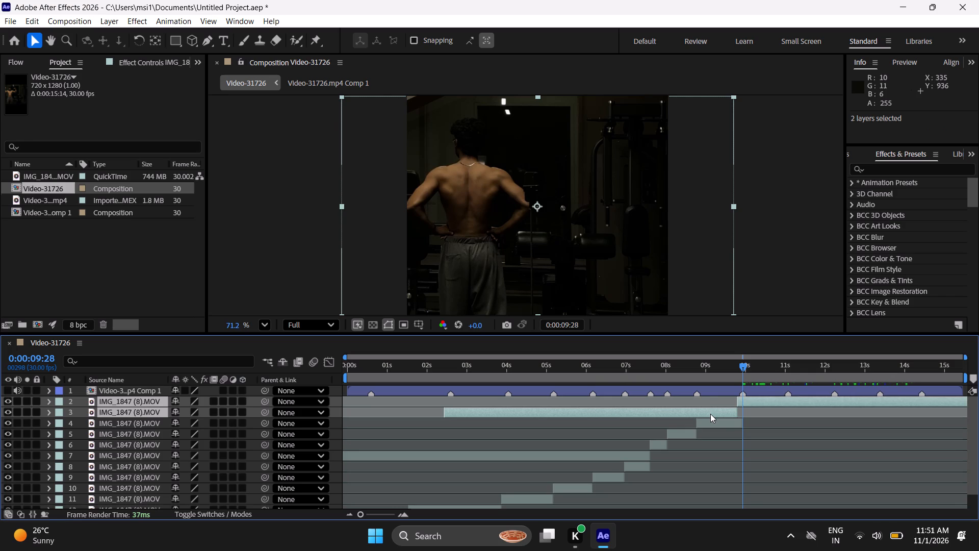
key(ctrl+z)
click(710, 414)
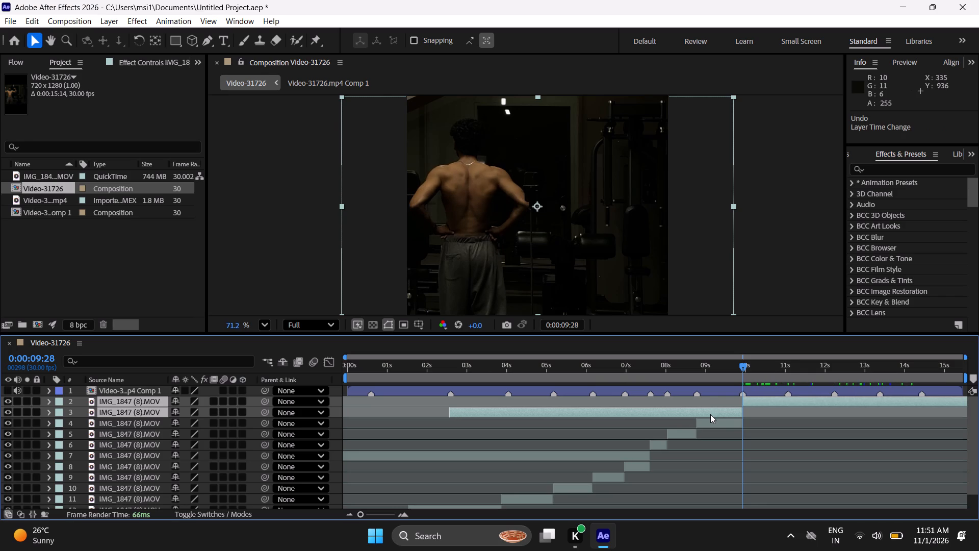
click(590, 440)
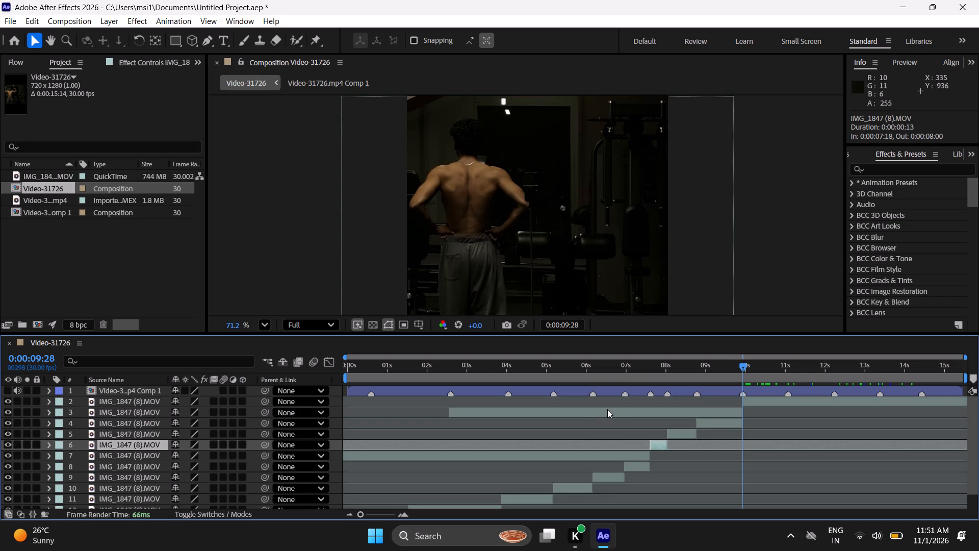
click(607, 409)
key(Delete)
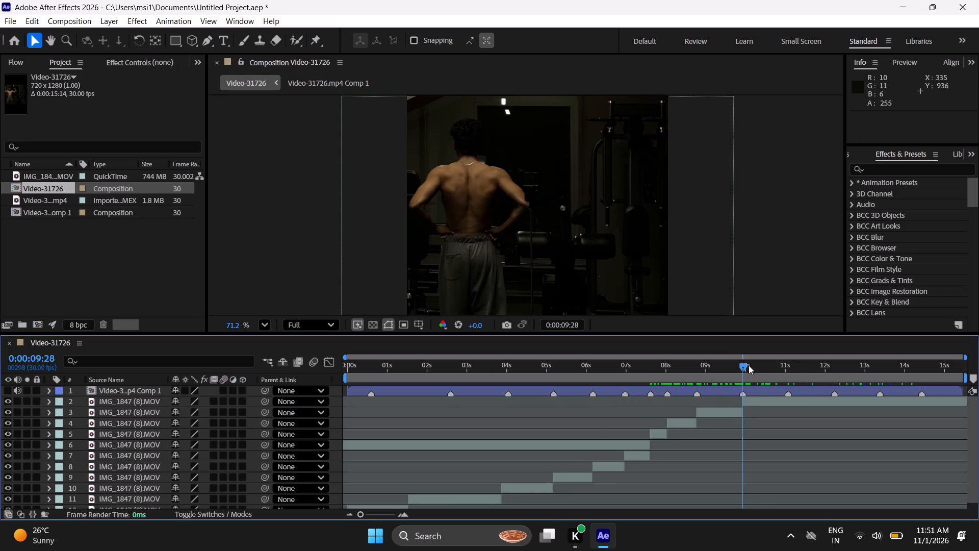
Split the rear hands-on-waist segment at the next beat marker, 0:00:11:02.
drag(749, 365, 778, 376)
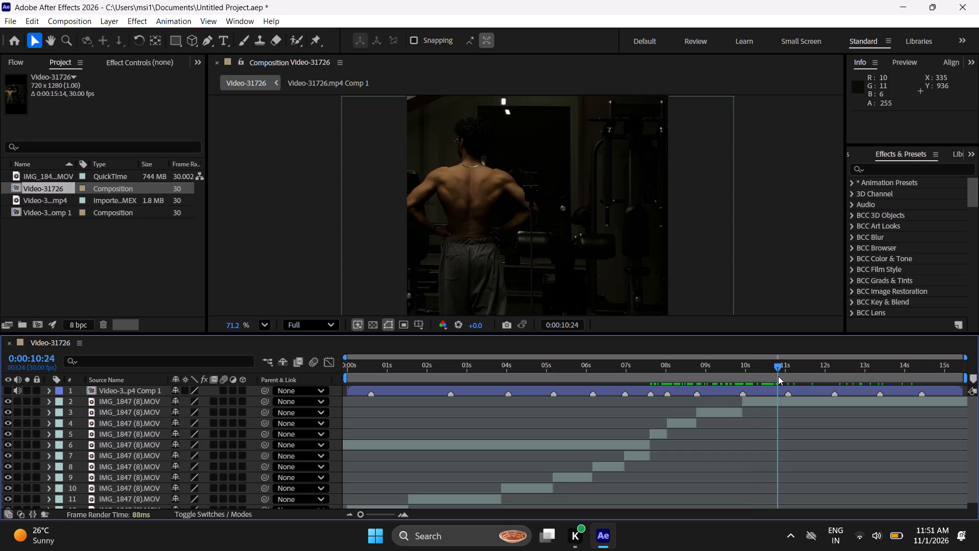
drag(778, 376, 788, 383)
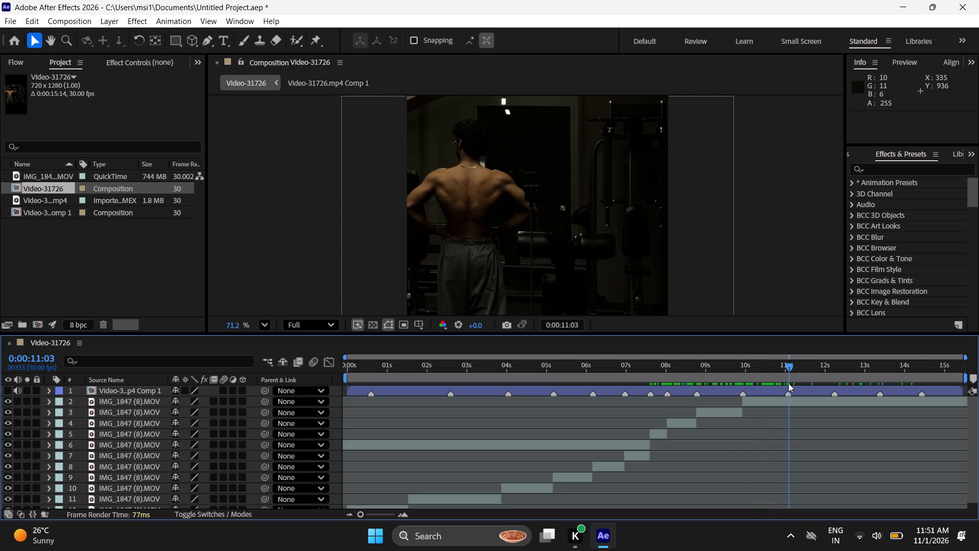
drag(788, 383, 789, 384)
drag(789, 384, 788, 384)
click(787, 398)
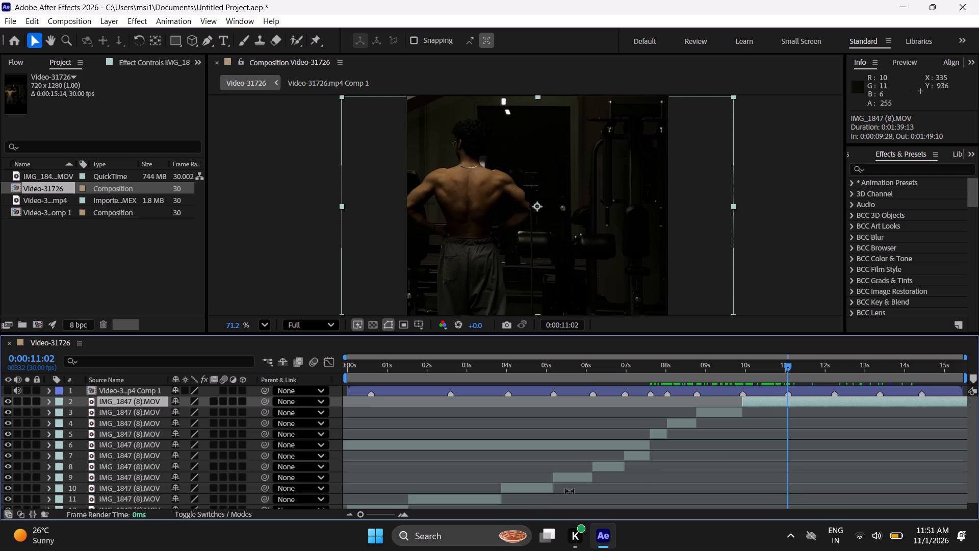
click(408, 514)
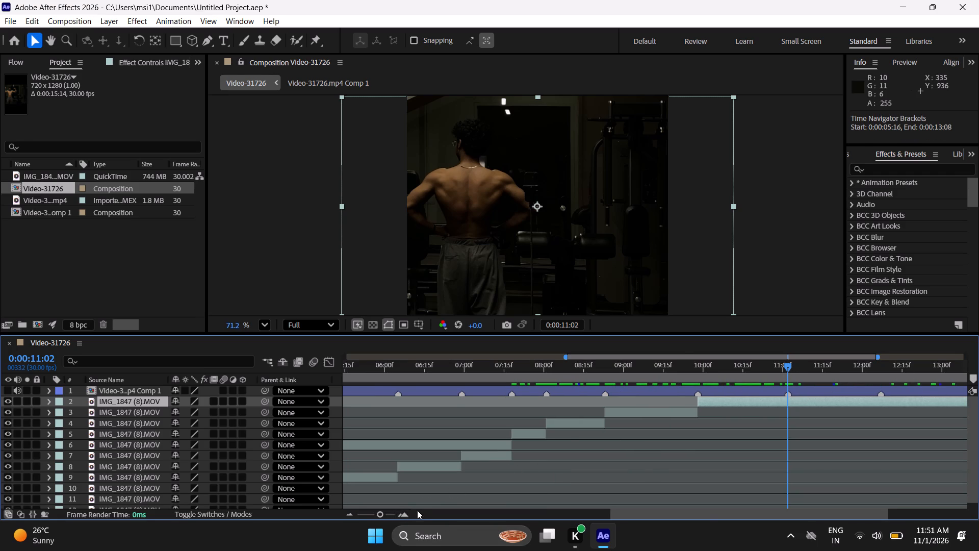
click(399, 514)
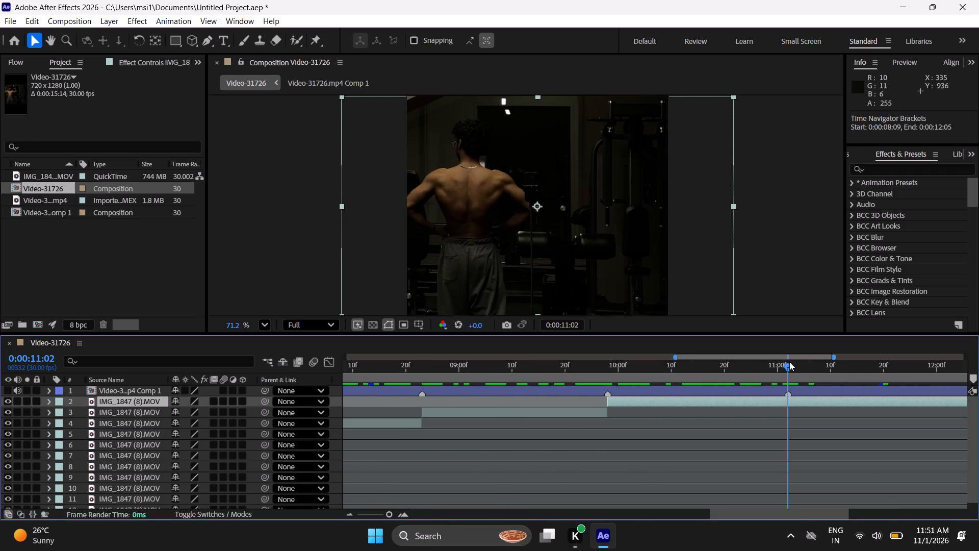
drag(785, 365, 785, 370)
triple_click(348, 514)
double_click(348, 514)
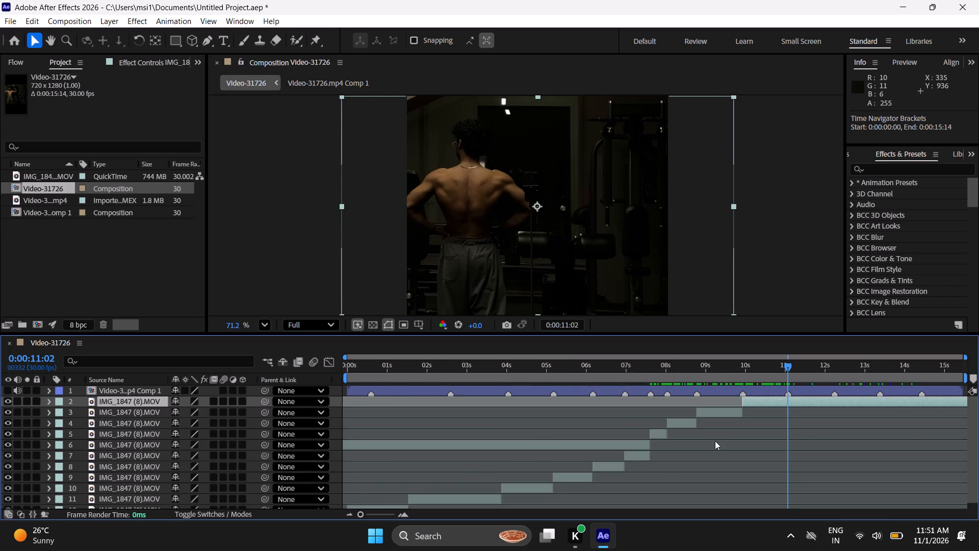
key(ctrl+shift+d)
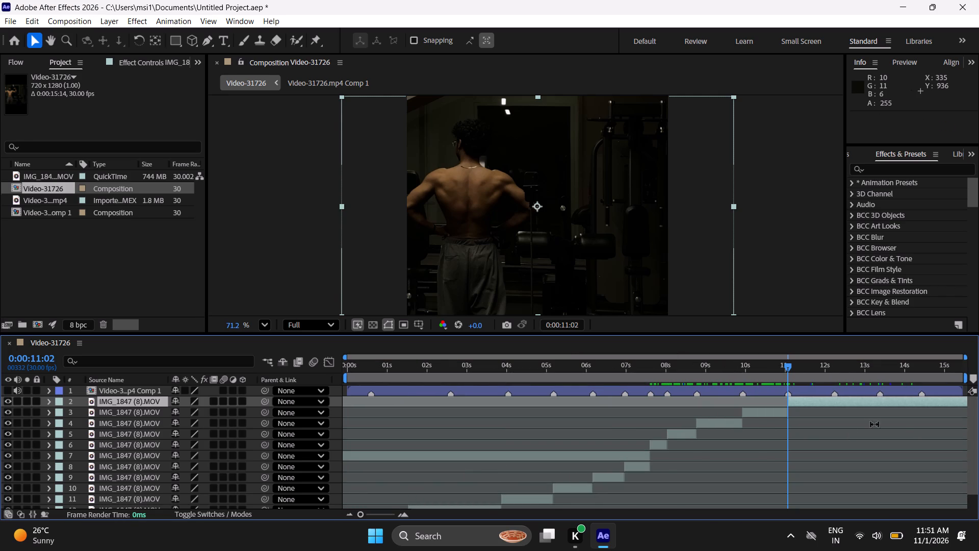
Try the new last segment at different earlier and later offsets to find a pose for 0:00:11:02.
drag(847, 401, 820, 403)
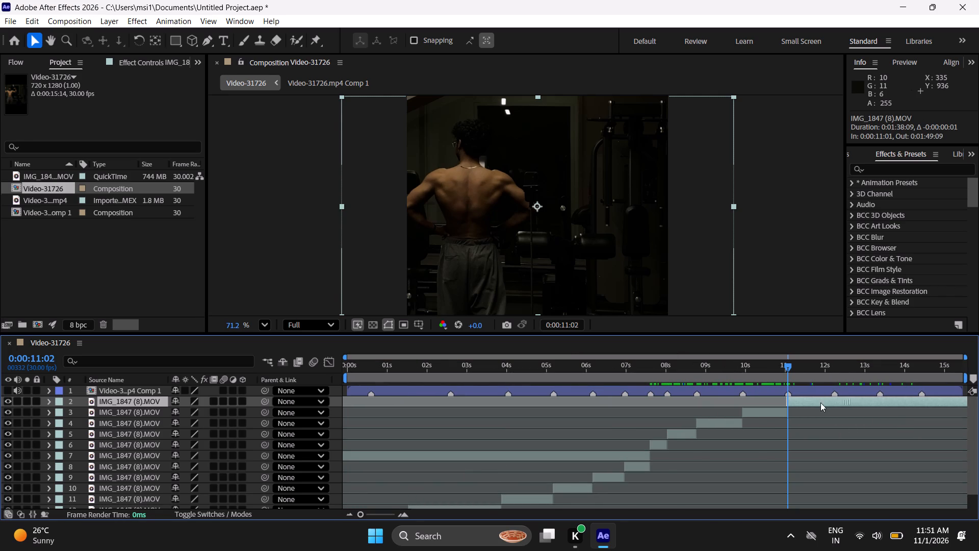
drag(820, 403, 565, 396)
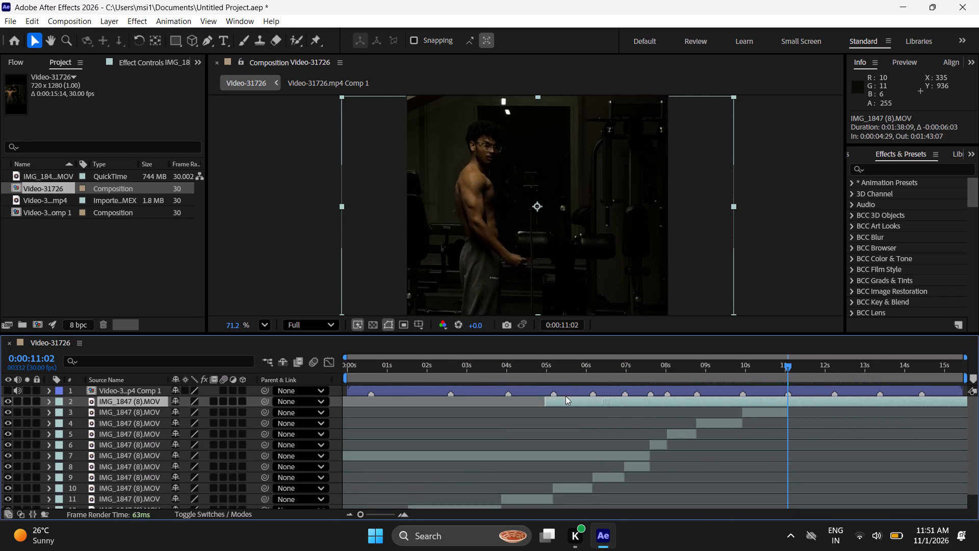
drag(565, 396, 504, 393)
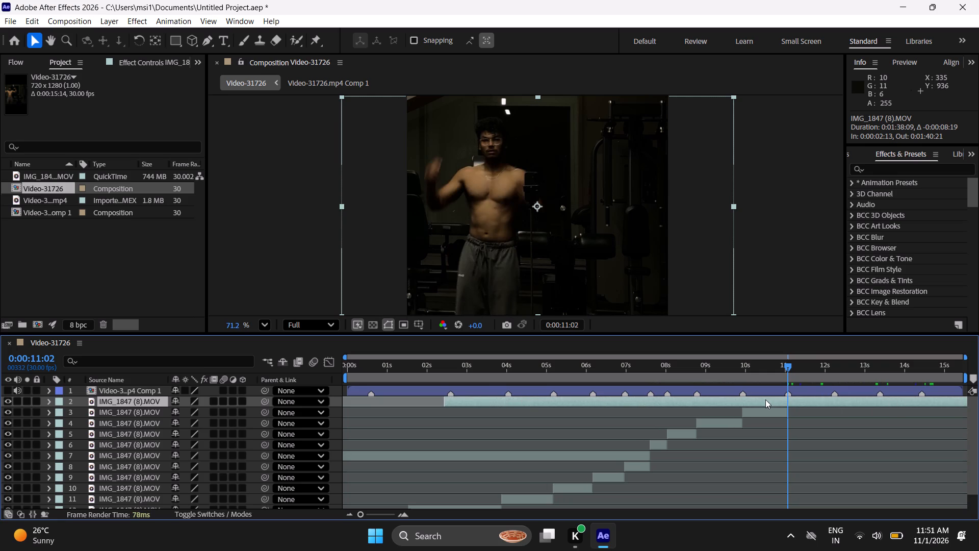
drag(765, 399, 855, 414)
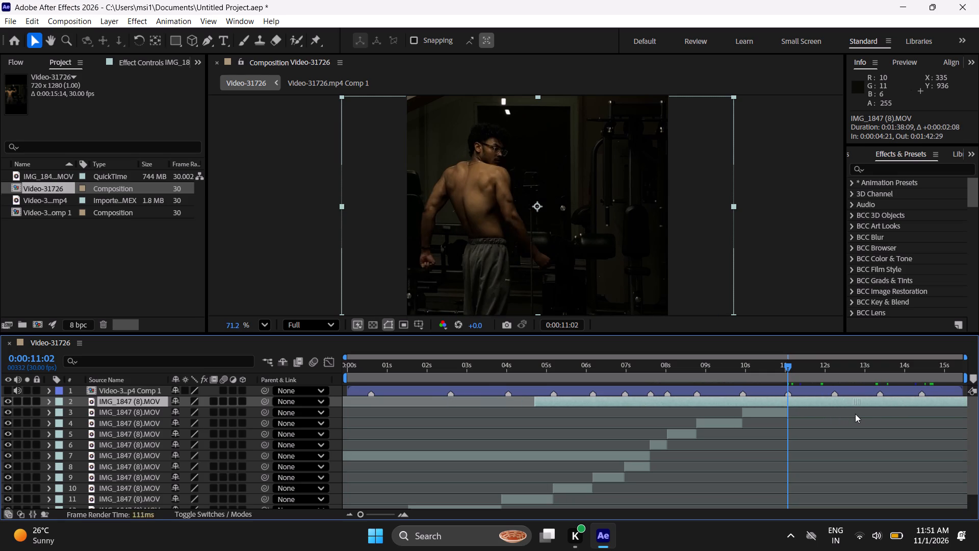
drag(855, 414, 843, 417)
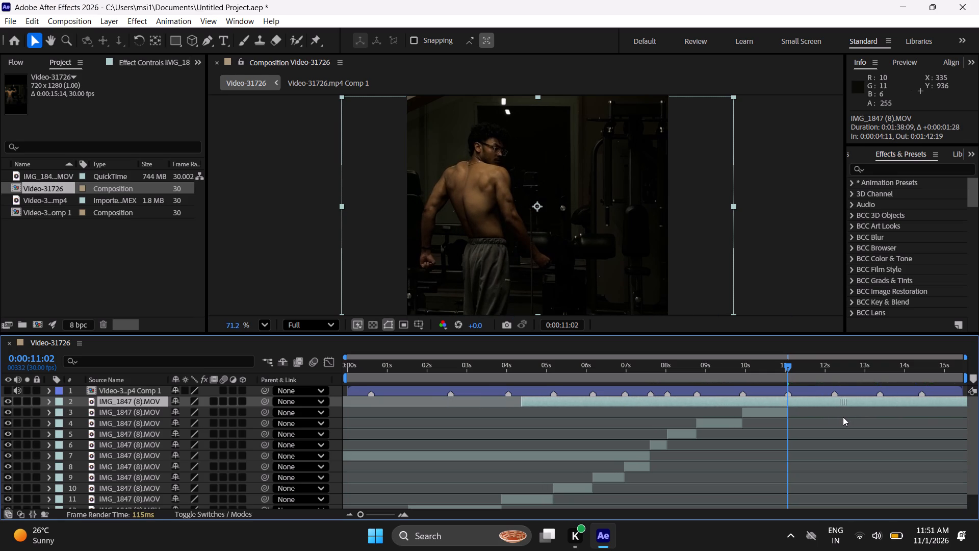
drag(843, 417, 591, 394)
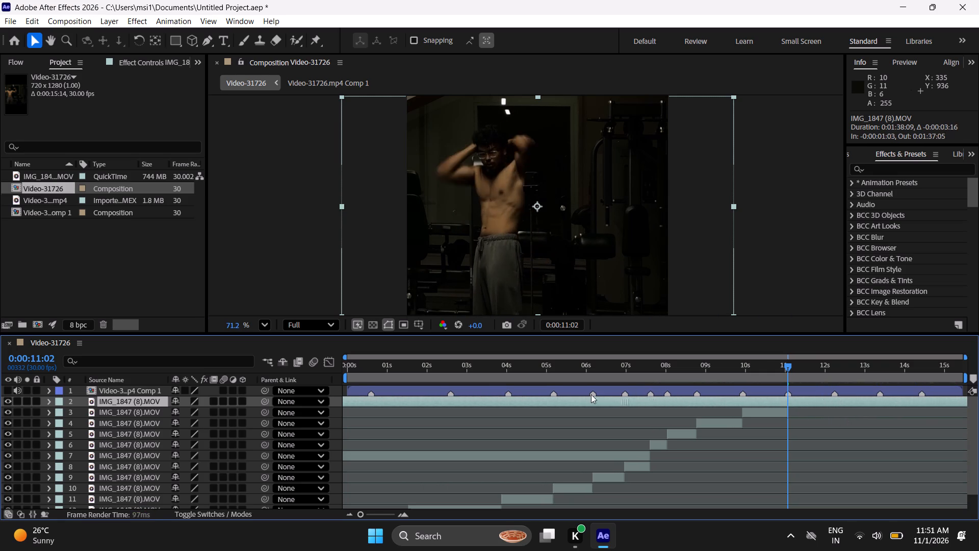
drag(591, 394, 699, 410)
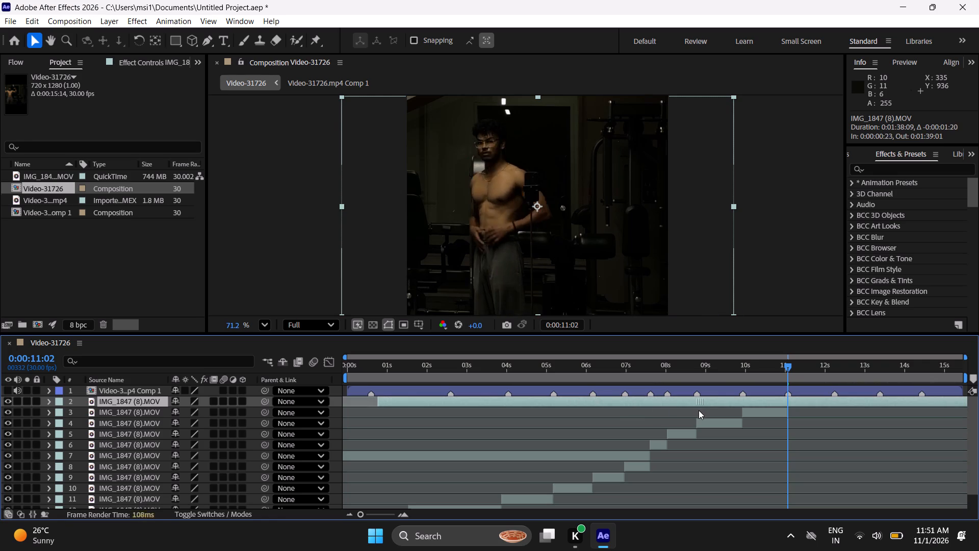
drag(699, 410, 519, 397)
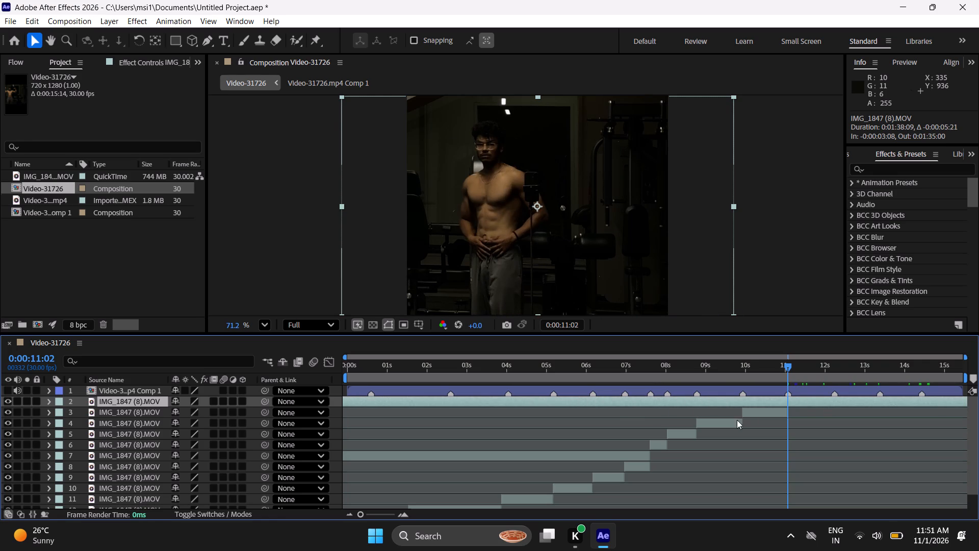
Slide the last segment to an in point of -0:00:01:21, placing the head-turned pose with hands at the abdomen at 0:00:11:02.
drag(713, 404, 852, 414)
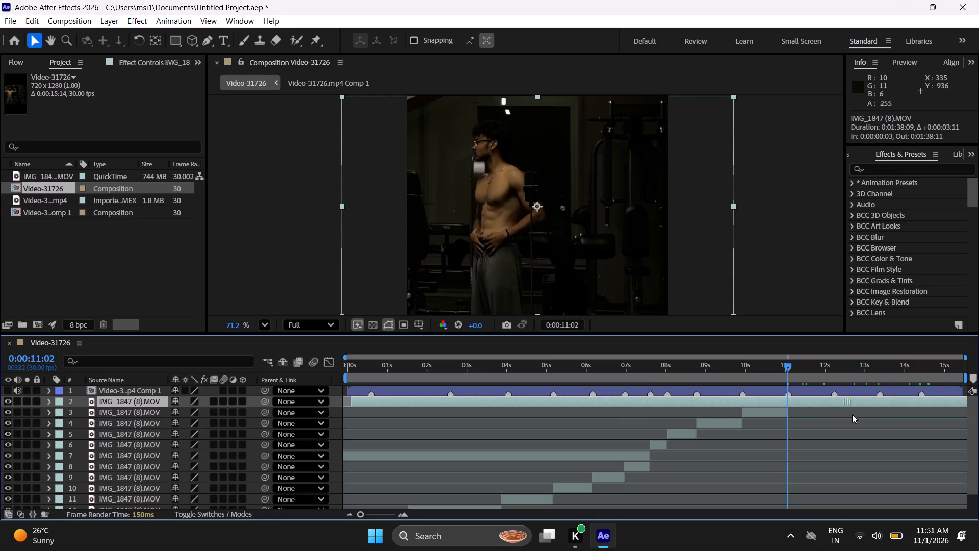
drag(852, 414, 816, 426)
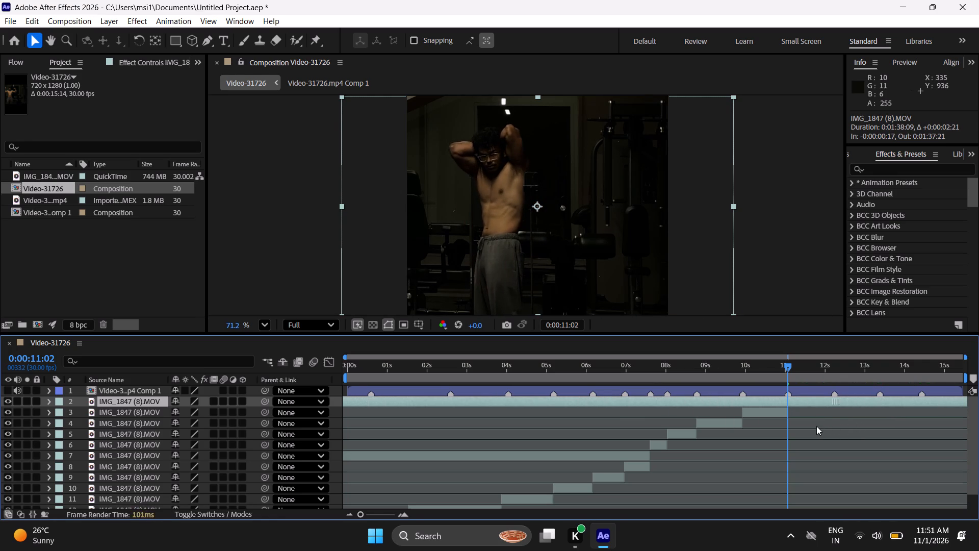
drag(816, 426, 771, 428)
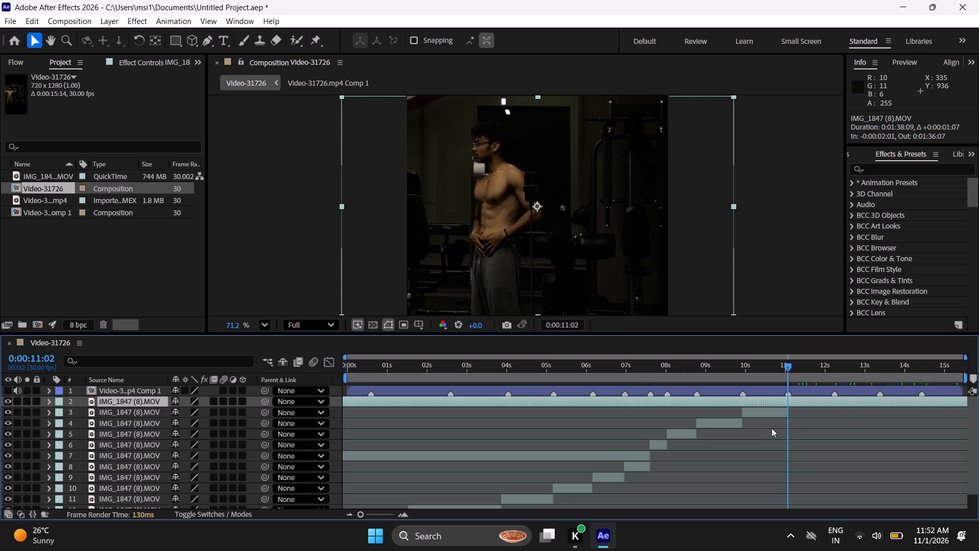
drag(771, 428, 775, 428)
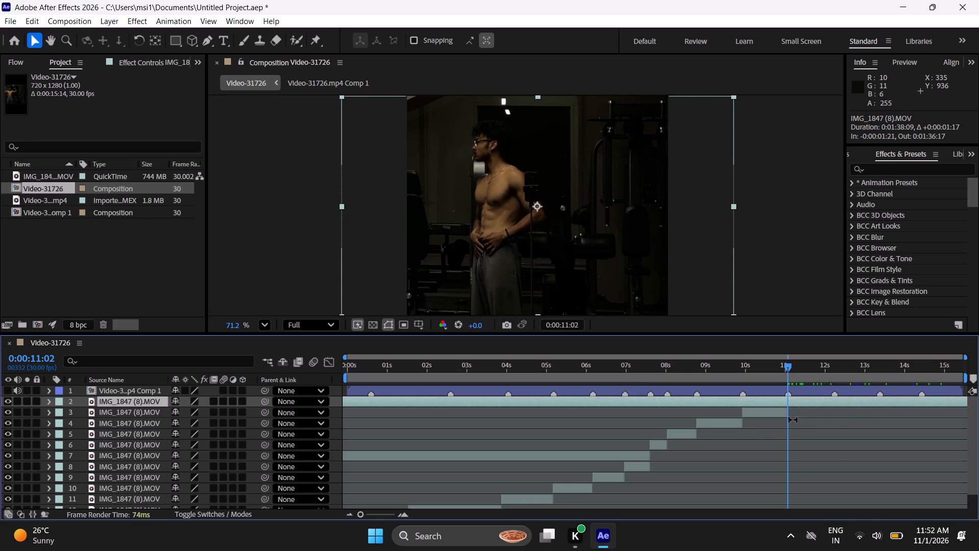
Split the hands-at-abdomen segment at the 0:00:11:02 and 0:00:12:07 markers, deleting the part before 0:00:11:02.
key(ctrl+shift+d)
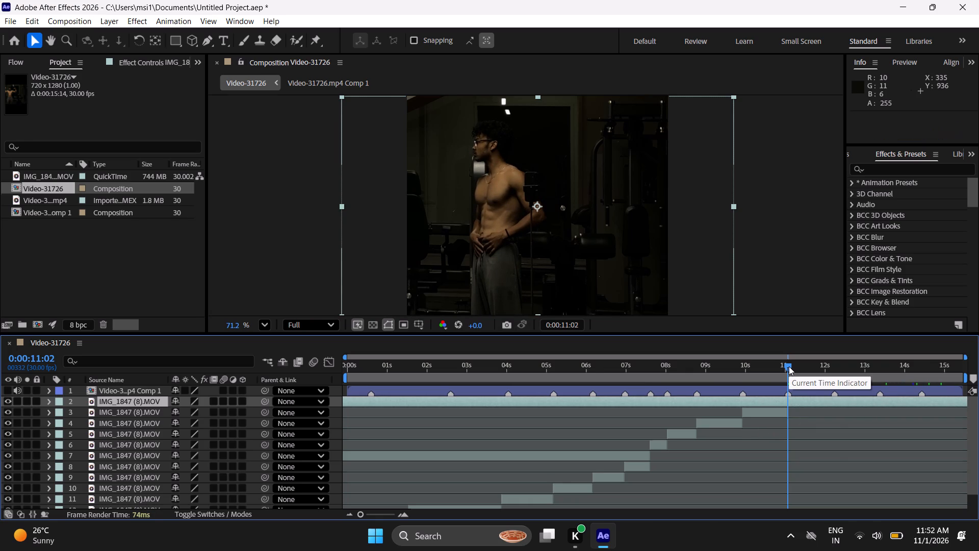
drag(787, 366, 817, 374)
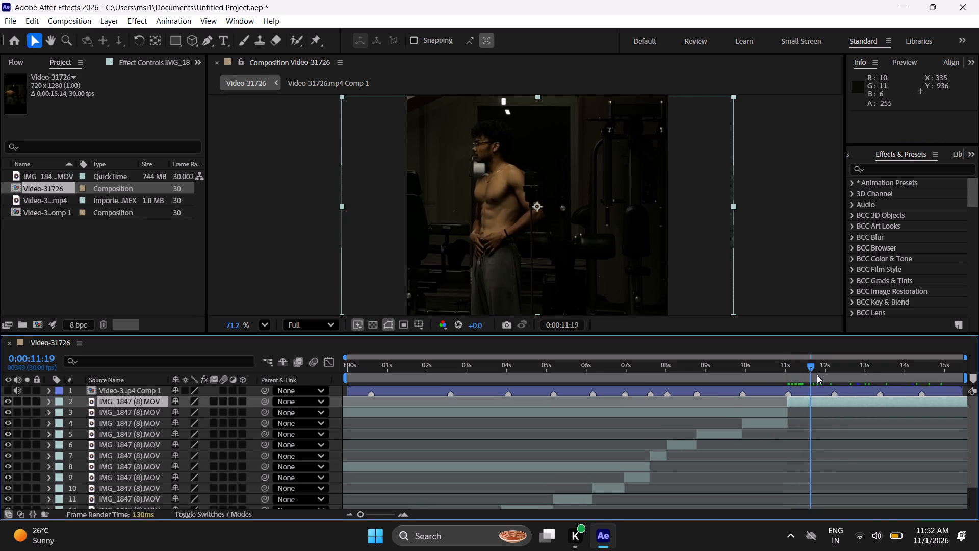
drag(817, 374, 832, 379)
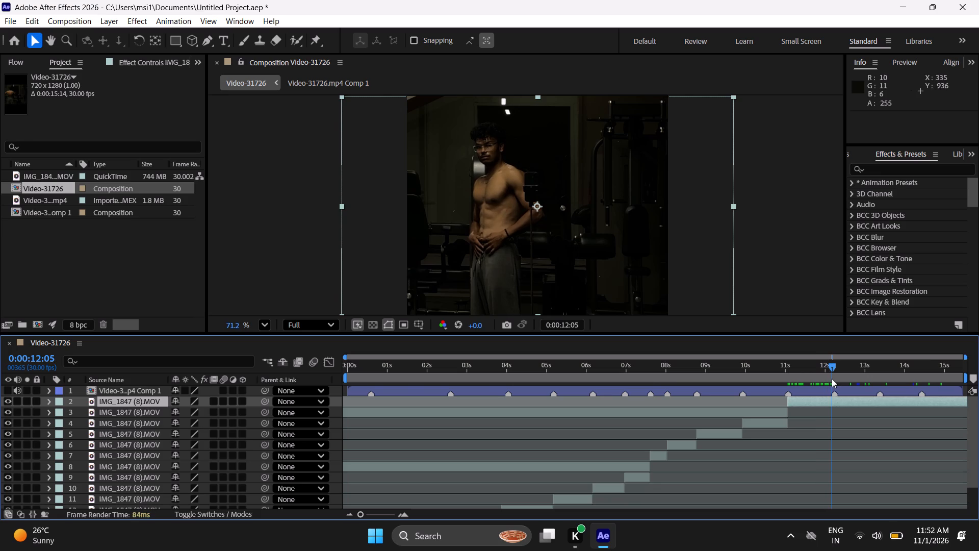
drag(832, 379, 834, 380)
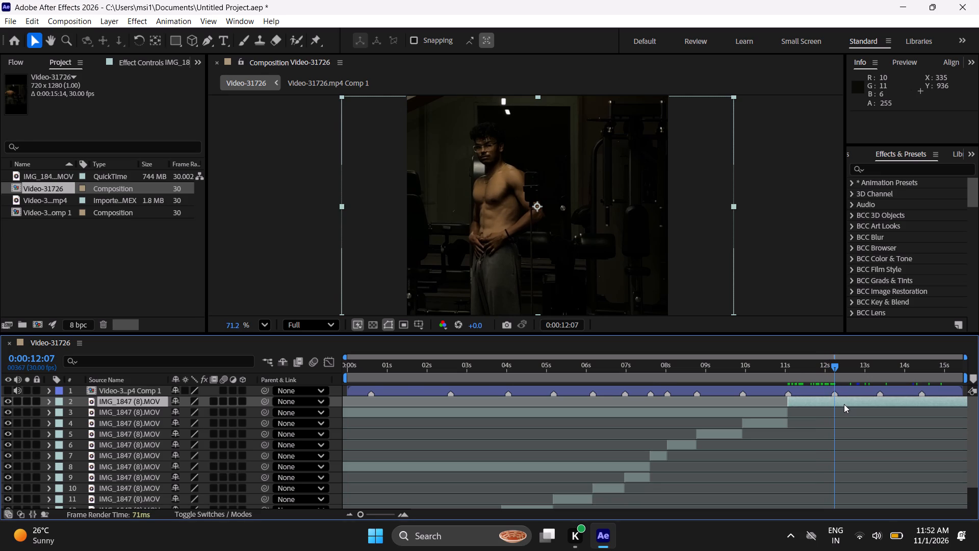
key(ctrl+shift+d)
click(754, 421)
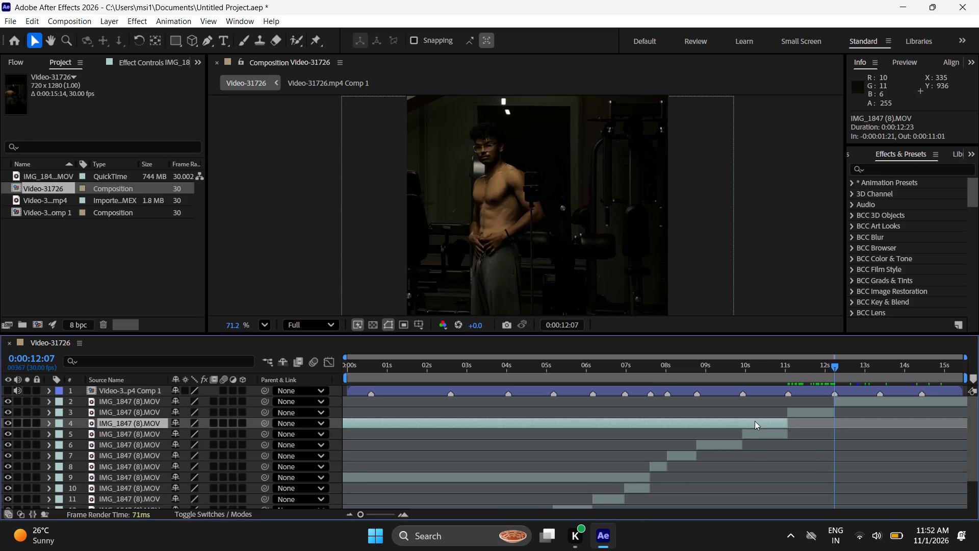
key(Delete)
Slide the new last segment earlier to an in point of -0:00:03:26, placing the front double-biceps pose at 0:00:12:07.
drag(874, 398, 796, 403)
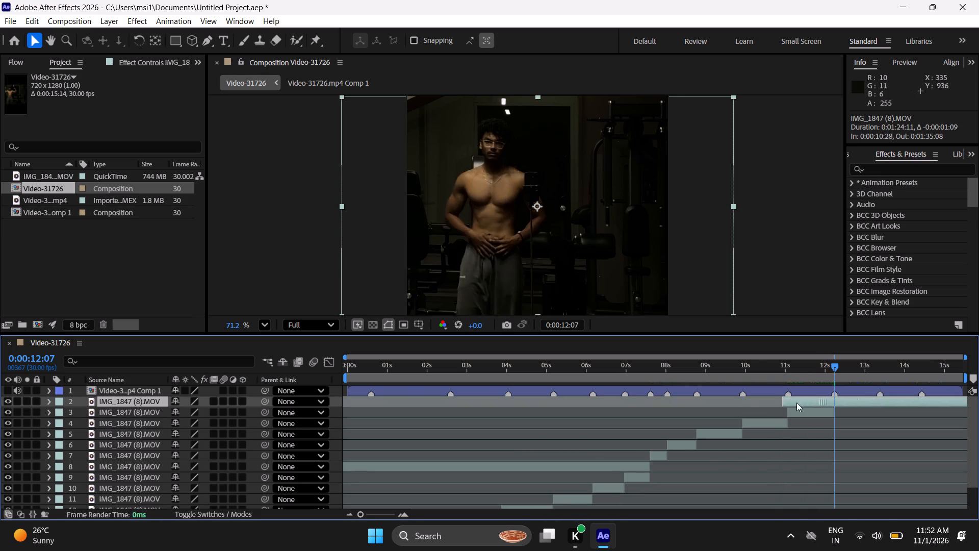
drag(796, 403, 546, 409)
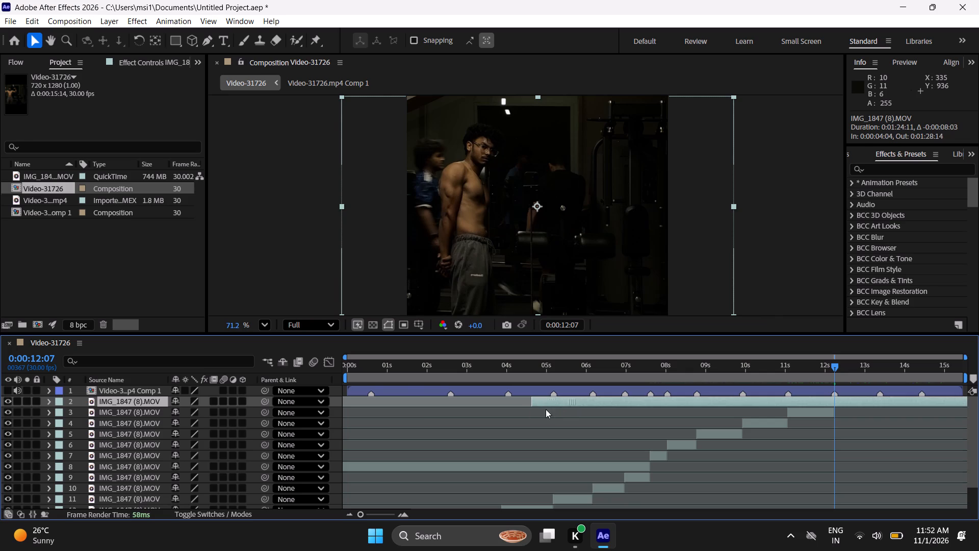
drag(546, 409, 431, 412)
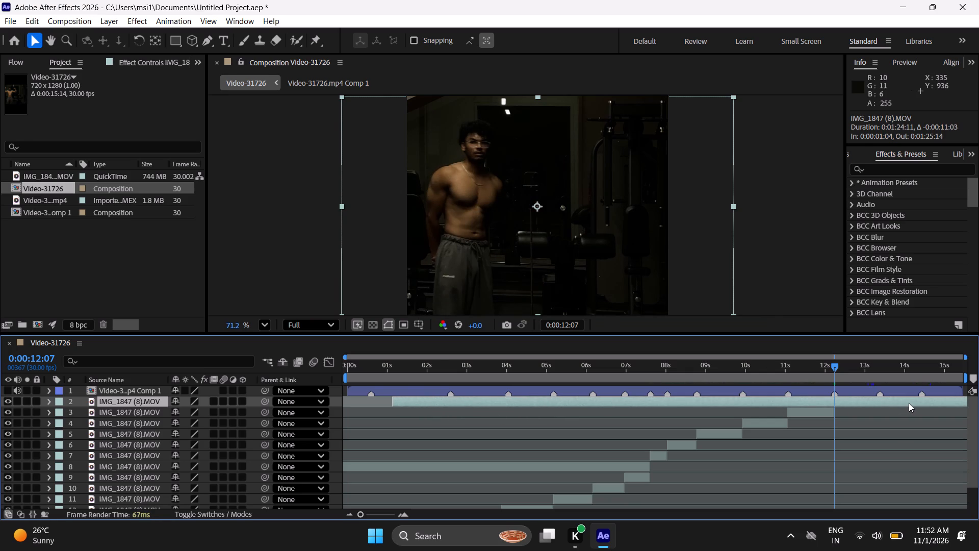
click(909, 403)
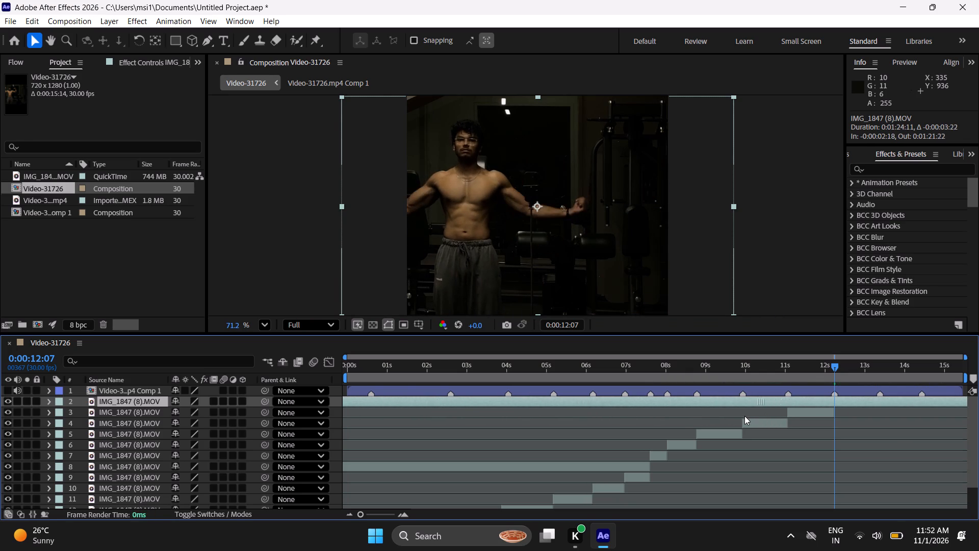
Split the front double-biceps segment at the 0:00:12:07 and 0:00:13:11 markers, deleting the part before 0:00:12:07.
key(ctrl+shift+d)
click(709, 415)
key(Delete)
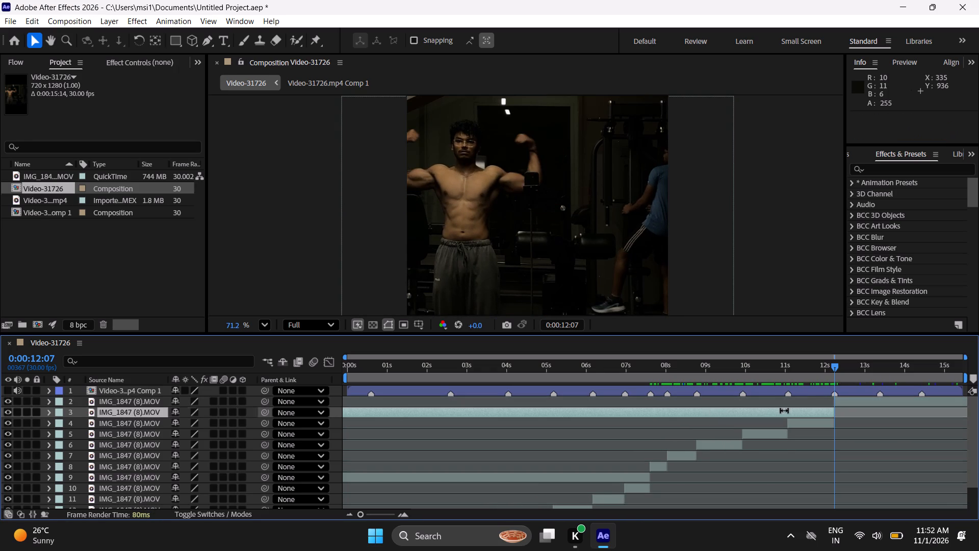
drag(843, 366, 870, 372)
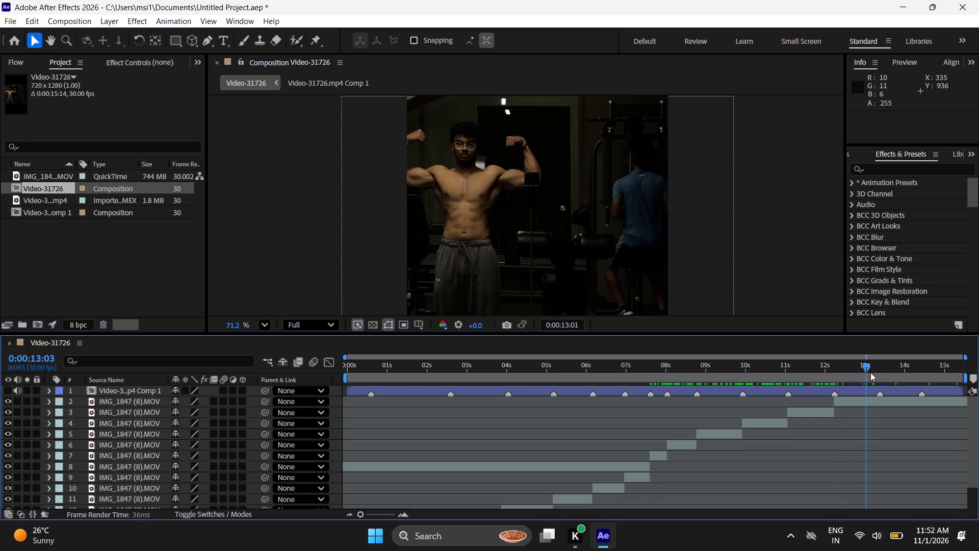
drag(870, 372, 881, 379)
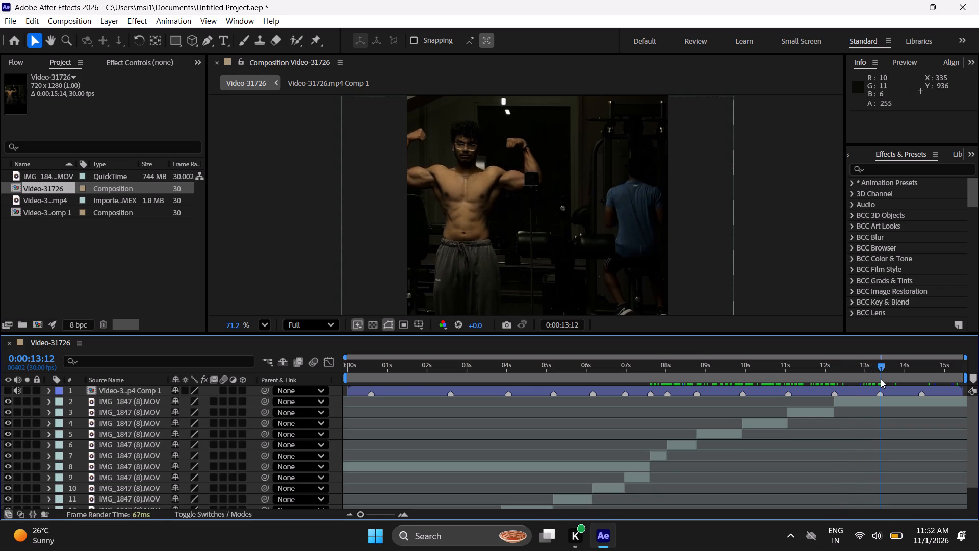
drag(881, 379, 879, 380)
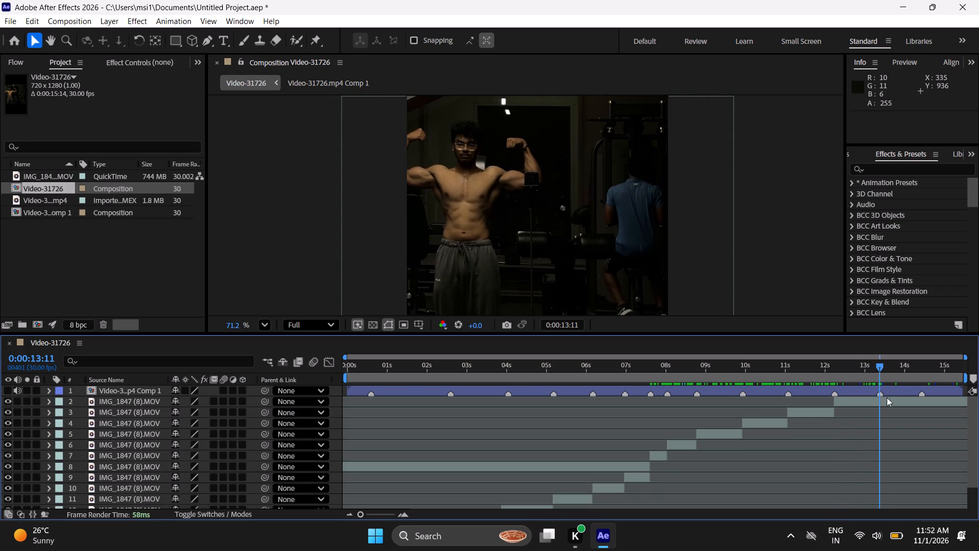
click(887, 397)
click(881, 367)
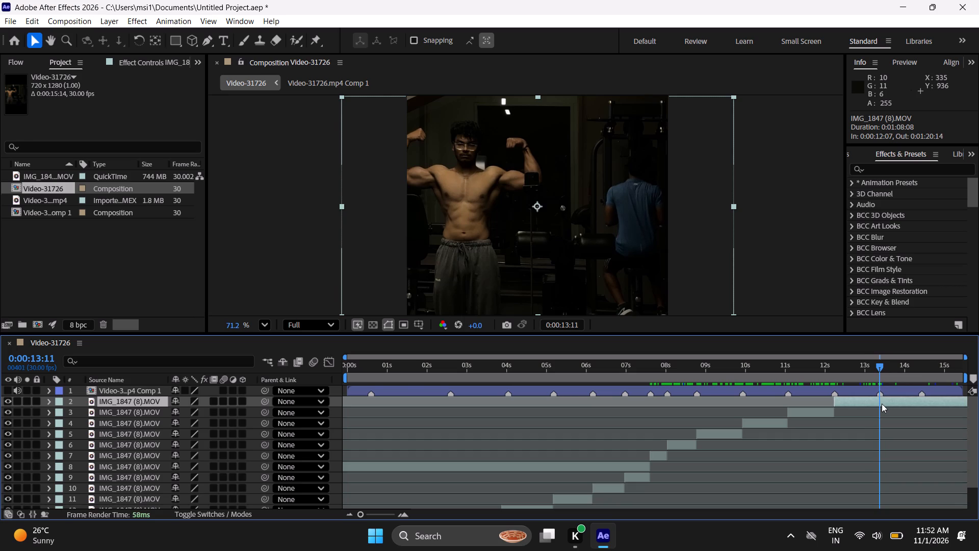
key(ctrl+shift+d)
Slide the new last segment earlier to an in point of -0:00:09:08, placing the turned-away back and biceps pose at 0:00:13:11.
drag(912, 401, 874, 403)
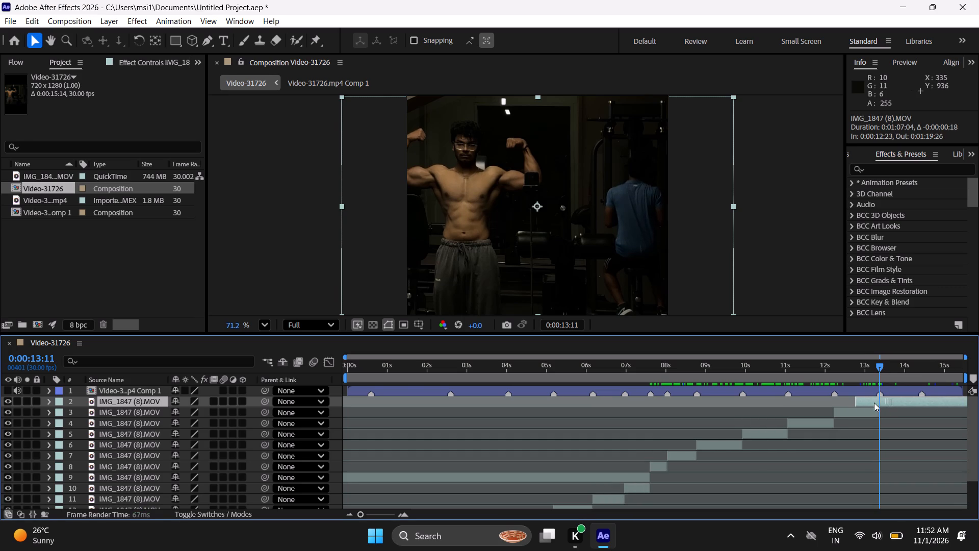
drag(874, 403, 791, 407)
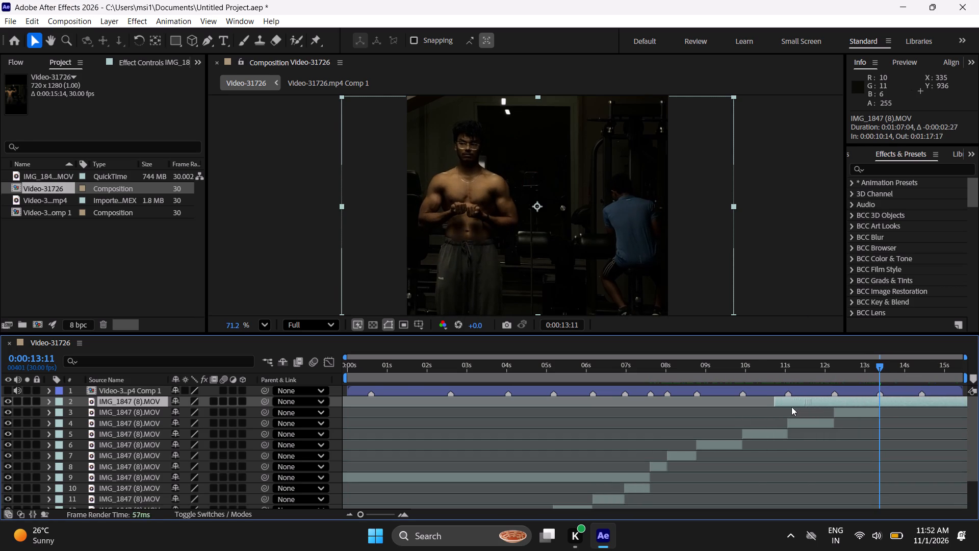
drag(791, 407, 416, 411)
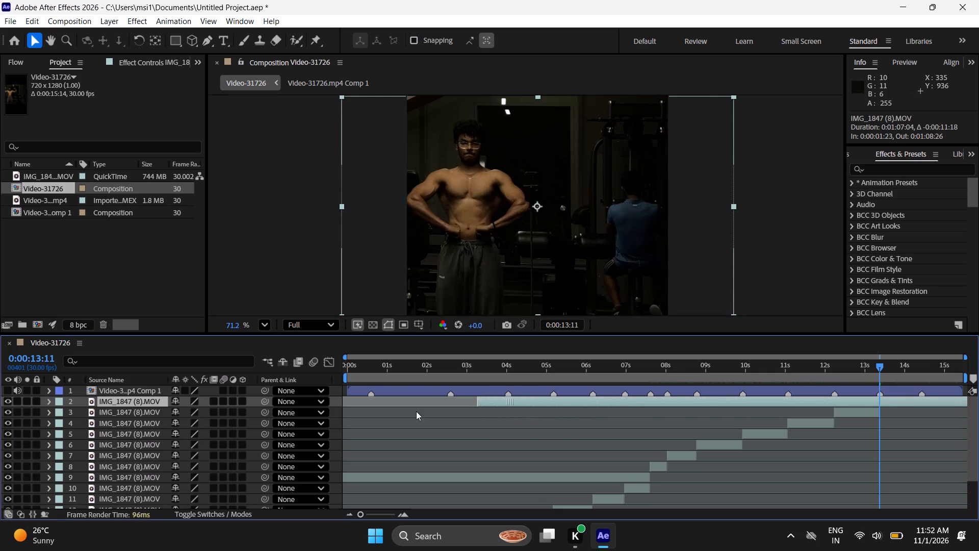
drag(416, 411, 384, 411)
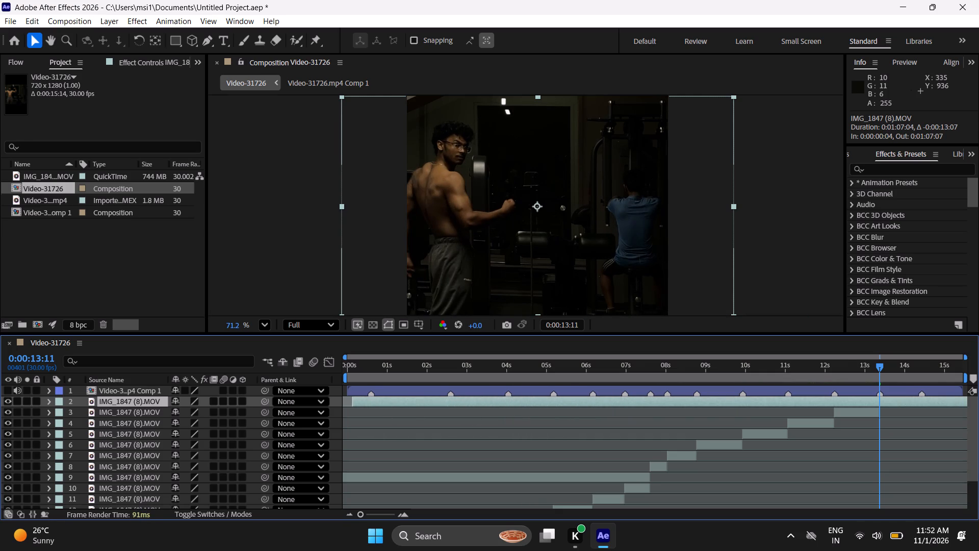
drag(927, 401, 824, 393)
drag(824, 393, 559, 389)
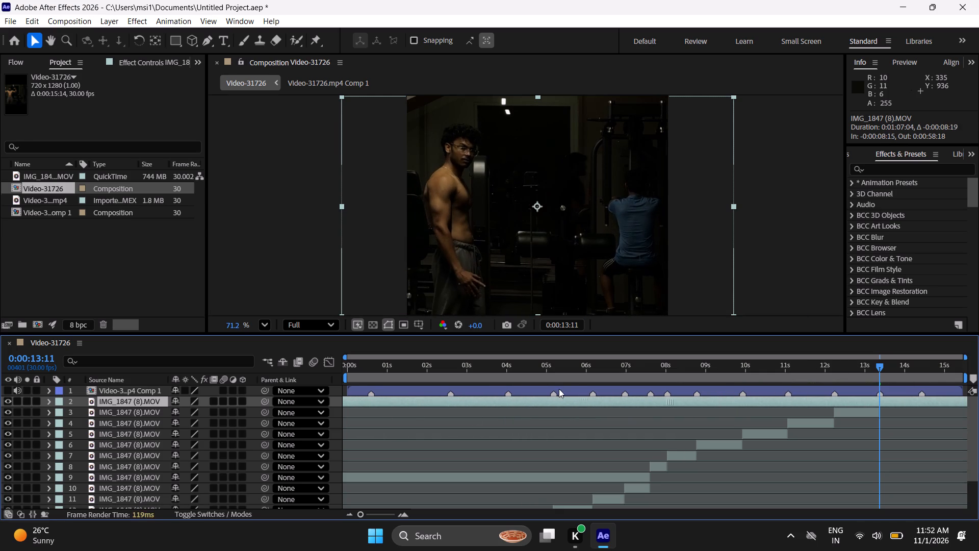
drag(559, 389, 517, 389)
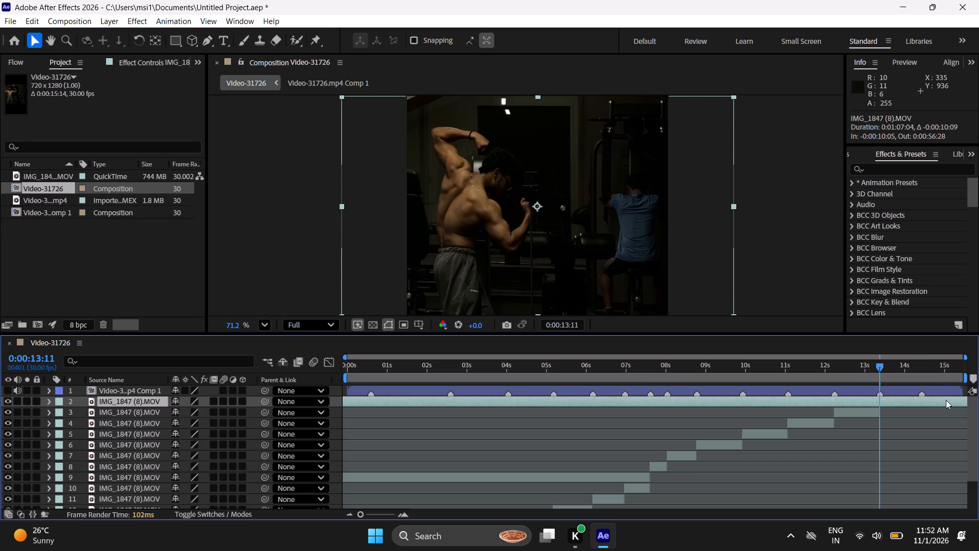
drag(863, 400, 938, 402)
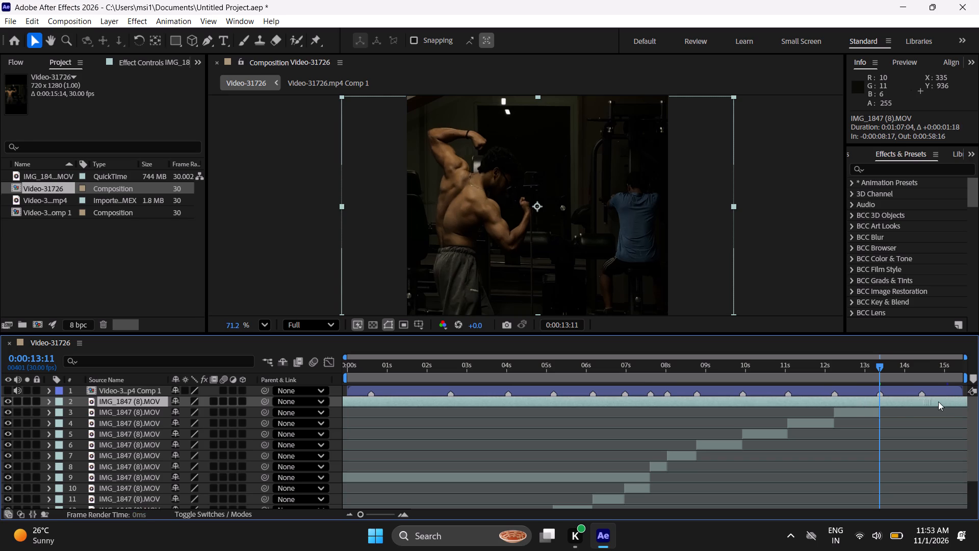
drag(938, 402, 903, 404)
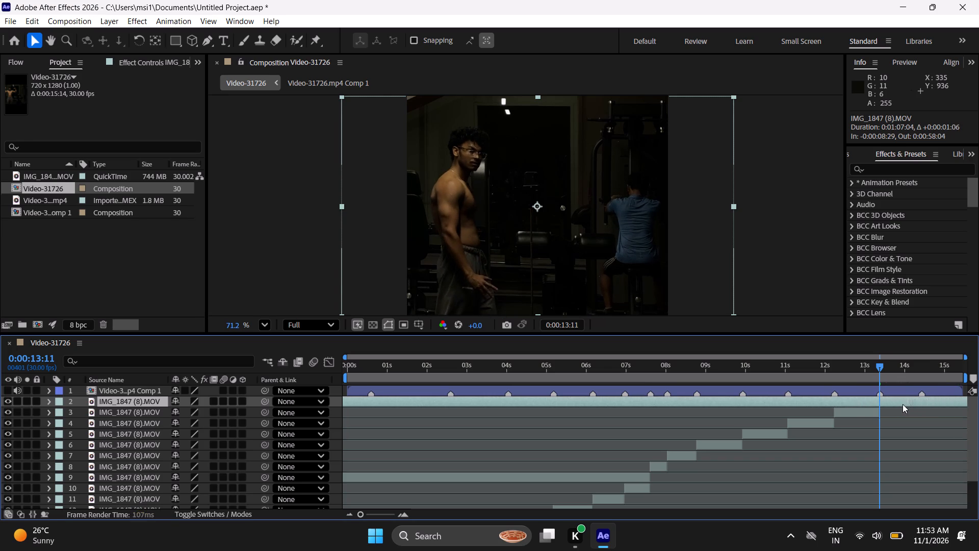
drag(903, 404, 900, 405)
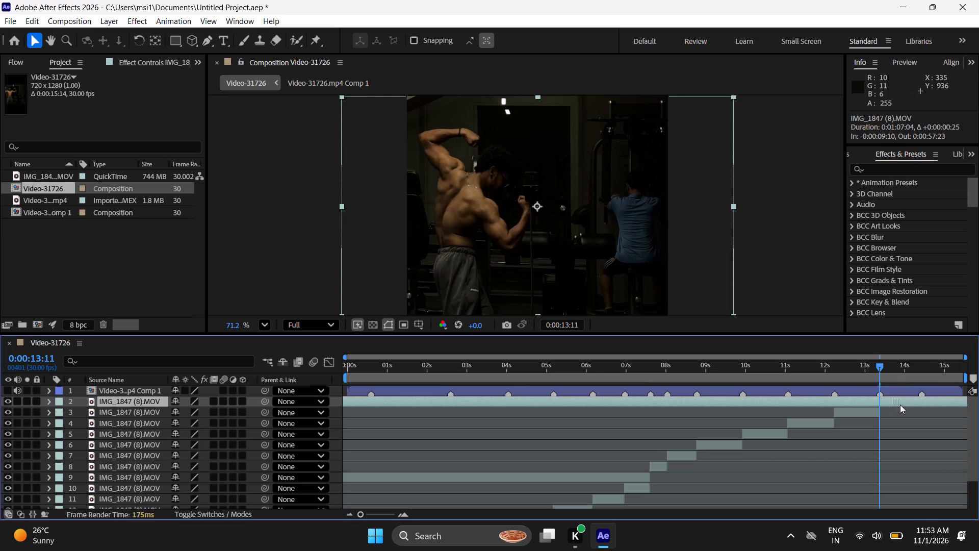
drag(900, 405, 929, 408)
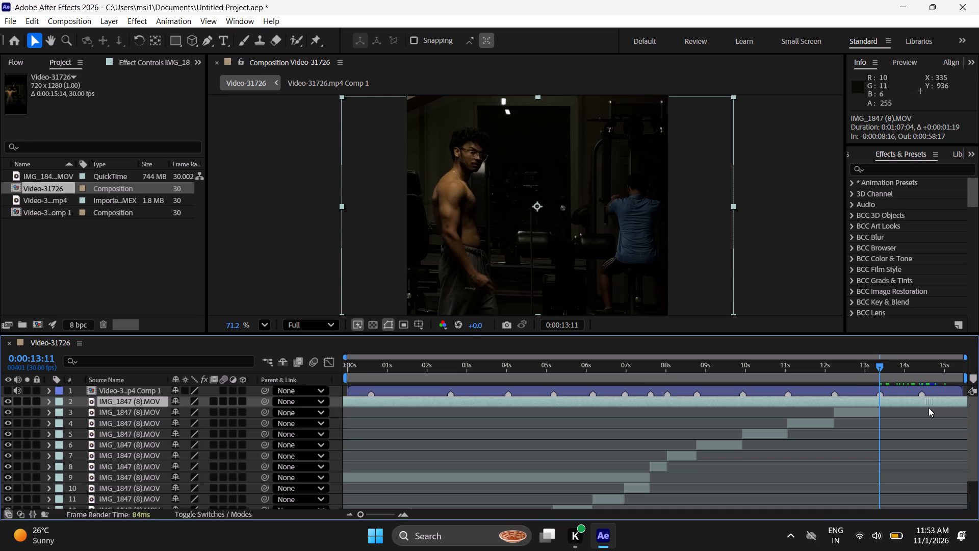
drag(929, 408, 894, 410)
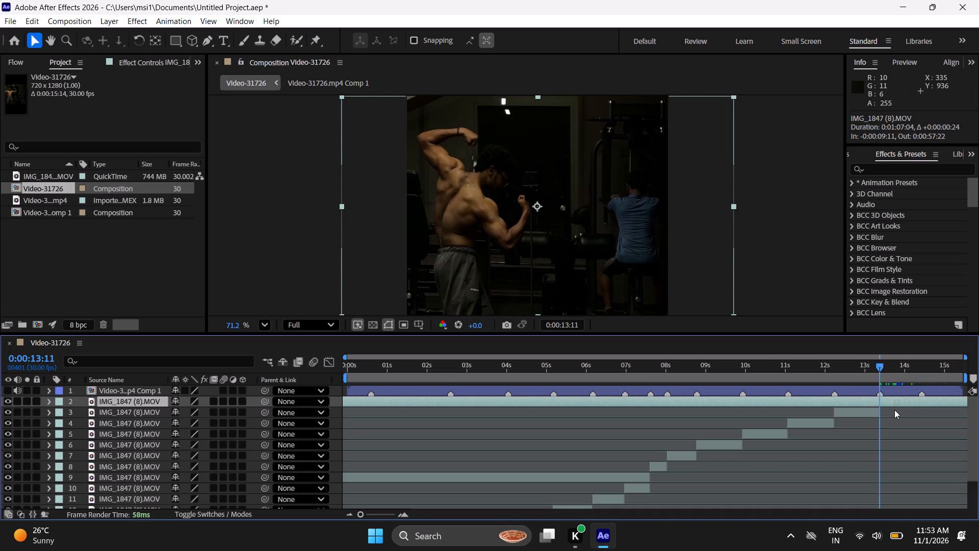
drag(894, 410, 899, 410)
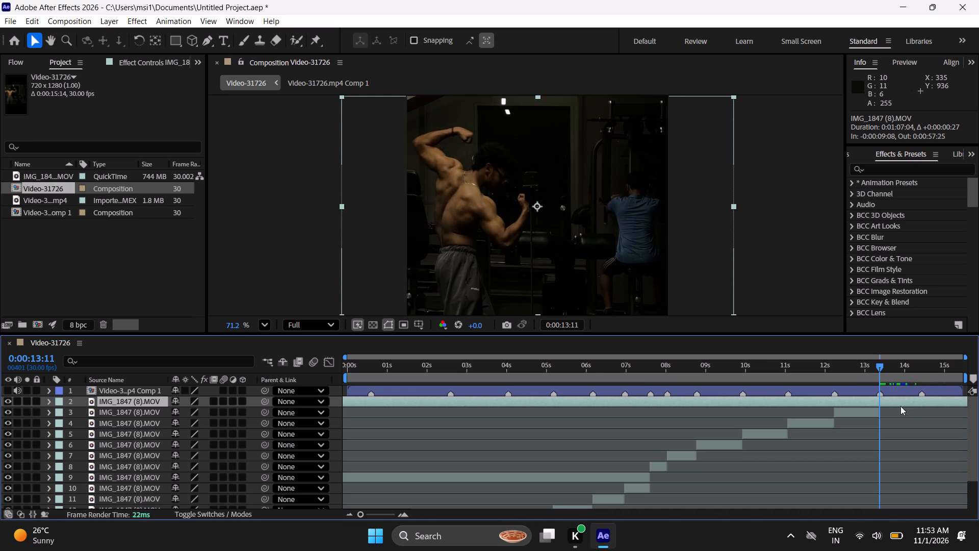
Split the back and biceps pose segment at the 0:00:13:11 and 0:00:14:13 markers, deleting the part before 0:00:13:11.
key(ctrl+shift+d)
click(804, 411)
key(Delete)
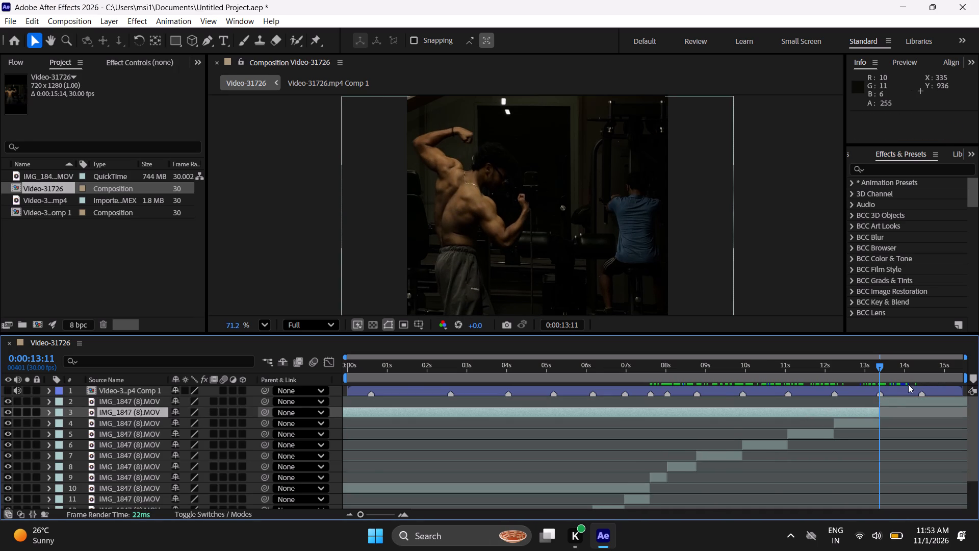
drag(883, 366, 907, 375)
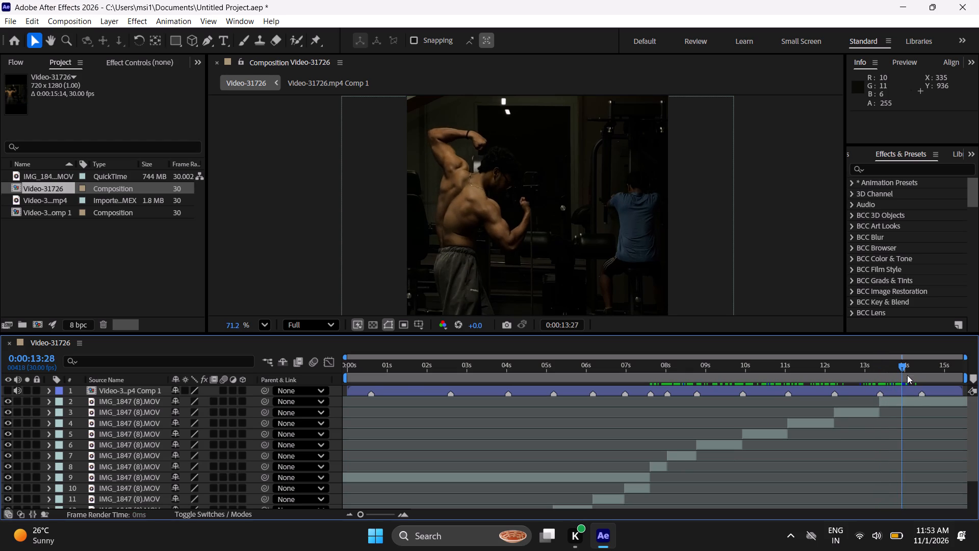
drag(907, 375, 926, 389)
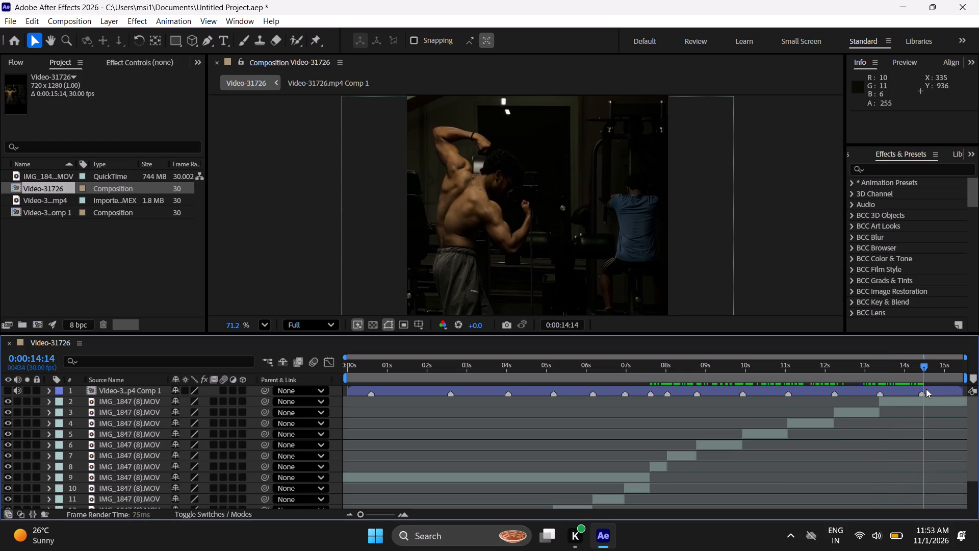
drag(926, 389, 925, 392)
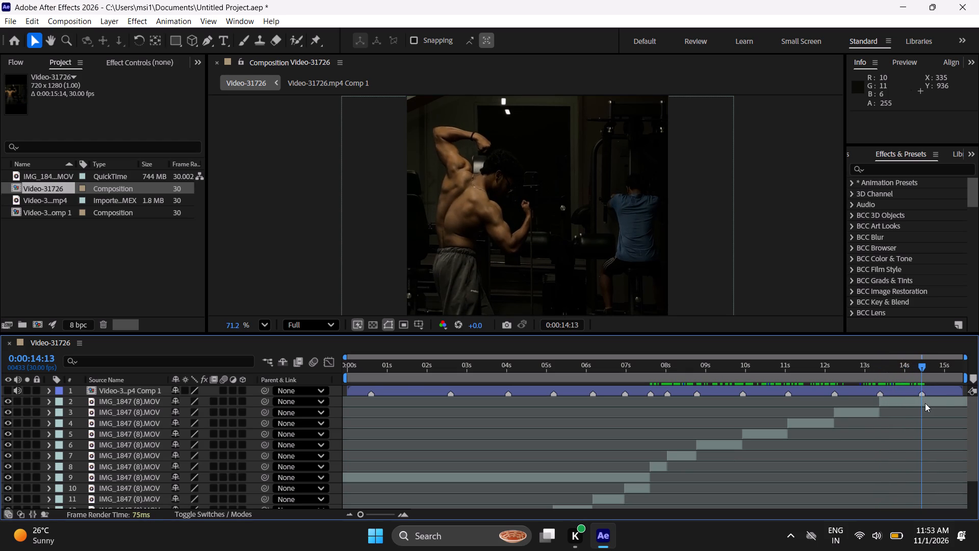
click(925, 403)
key(ctrl+shift+d)
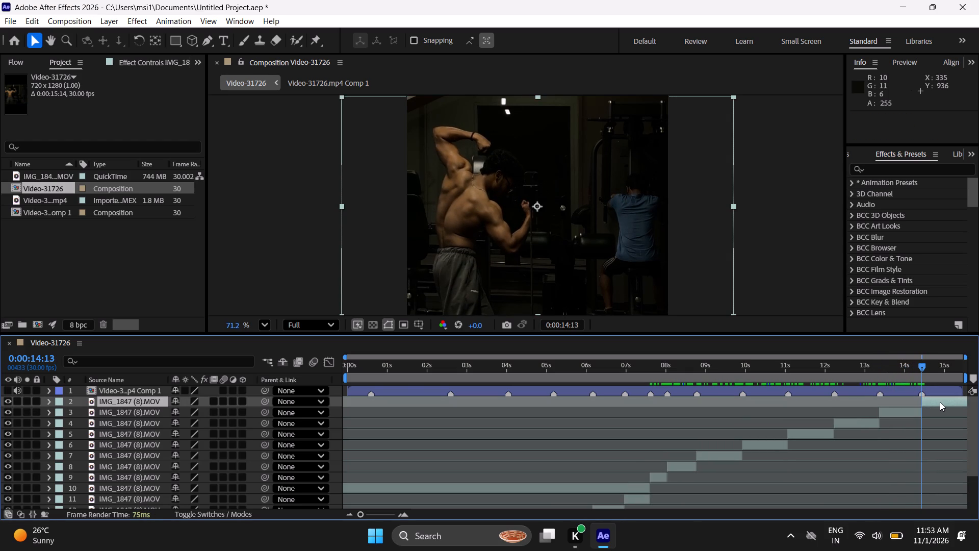
Slide the new last segment earlier to an in point of -0:00:26:27, placing the fists-together chest pose at 0:00:14:13.
drag(943, 402, 691, 399)
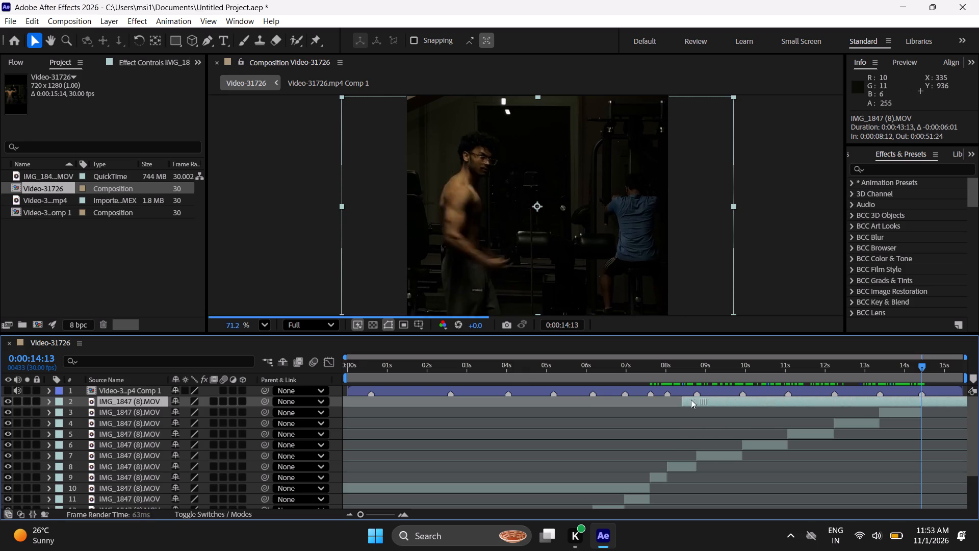
drag(691, 399, 396, 399)
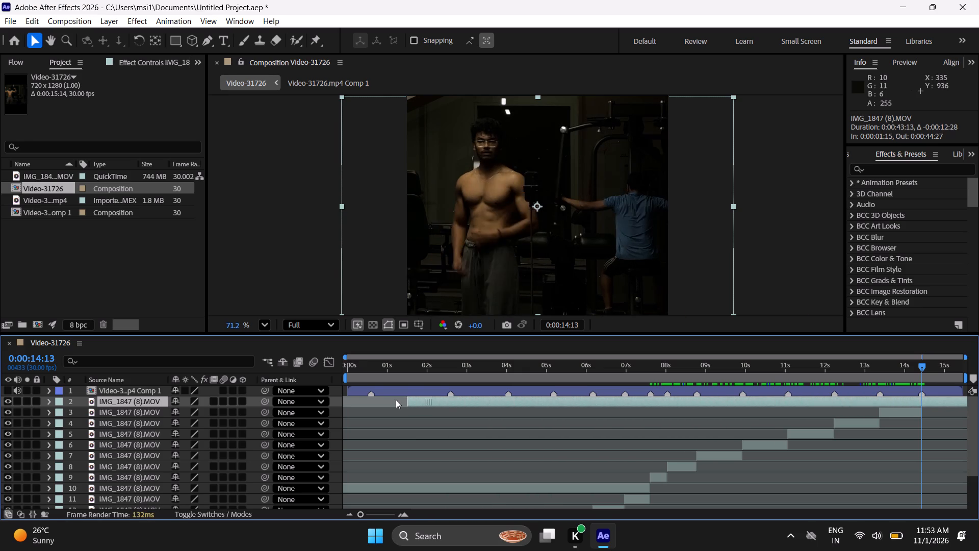
drag(396, 399, 334, 399)
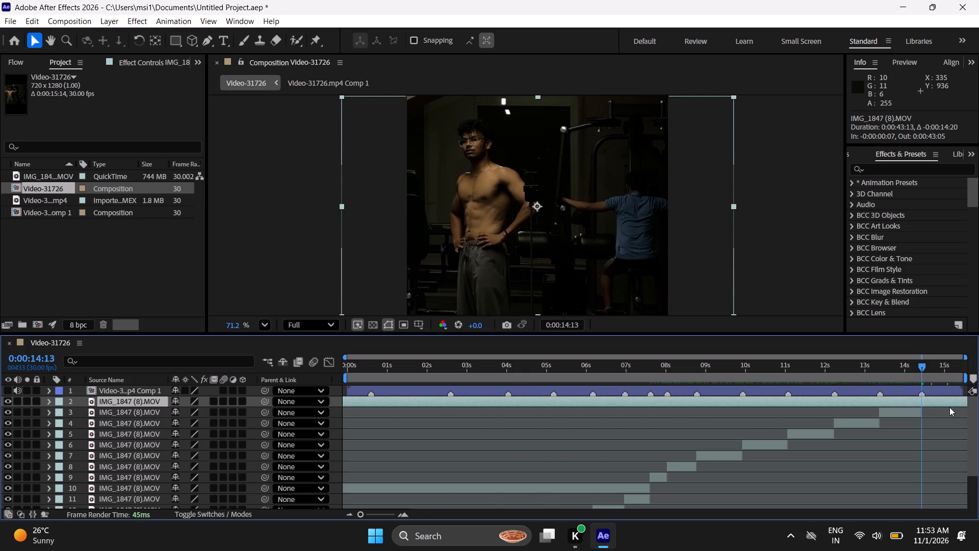
drag(956, 400, 651, 392)
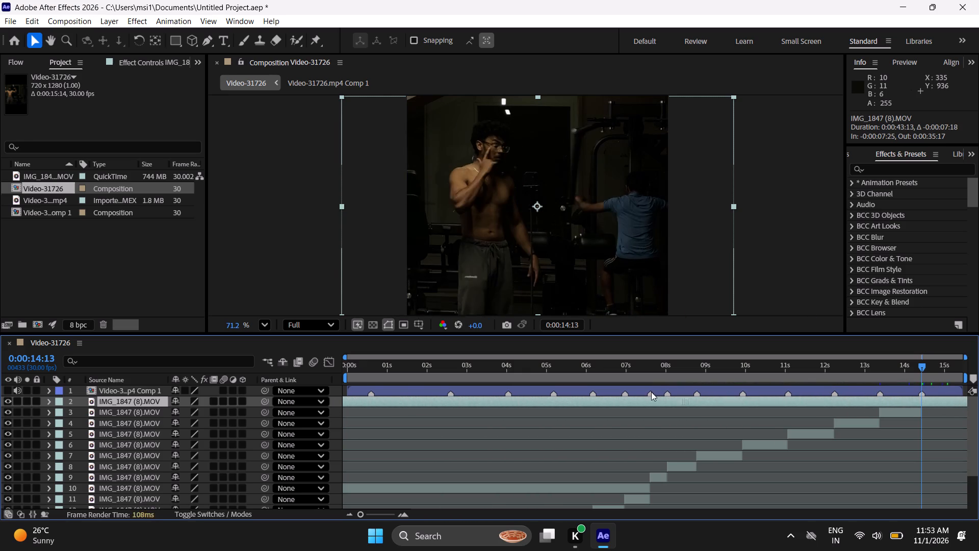
drag(651, 392, 472, 410)
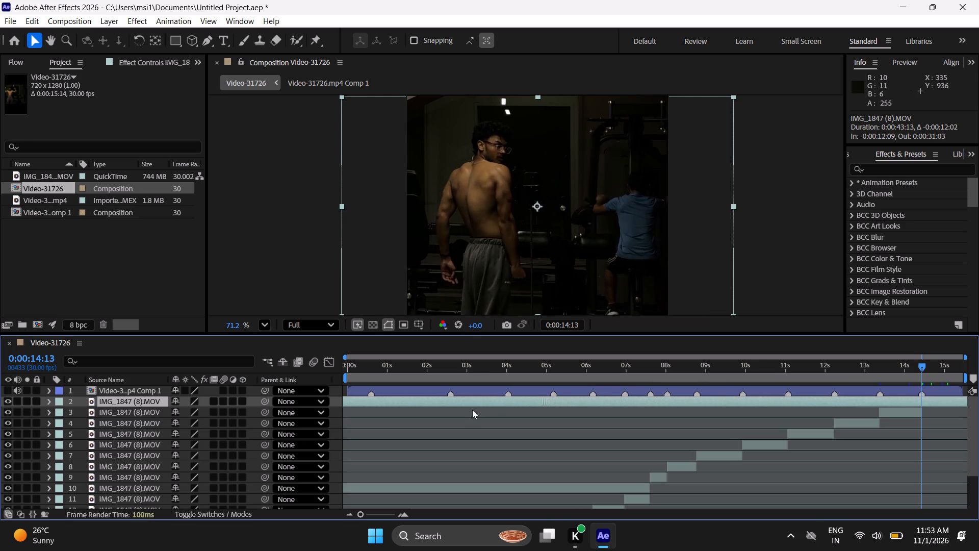
drag(472, 410, 474, 411)
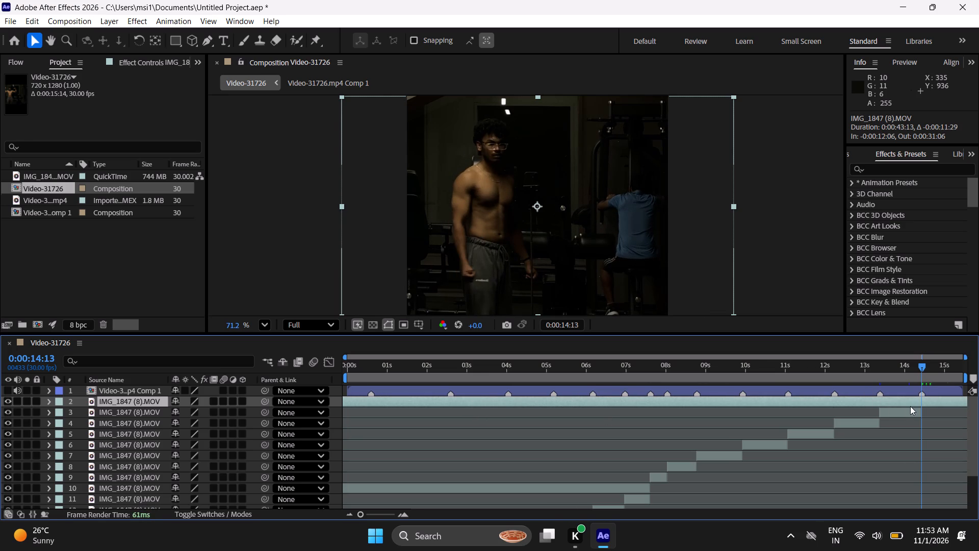
drag(913, 400, 475, 390)
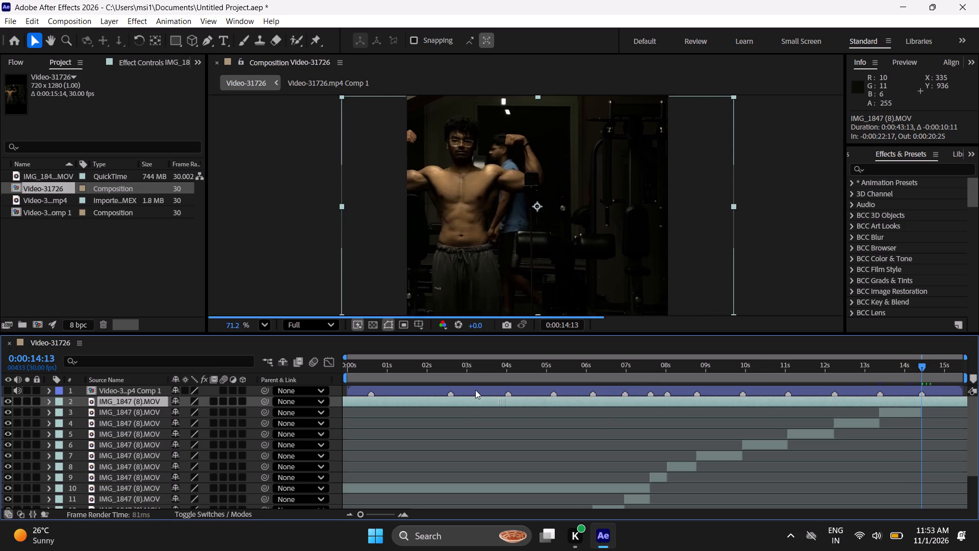
drag(475, 390, 165, 395)
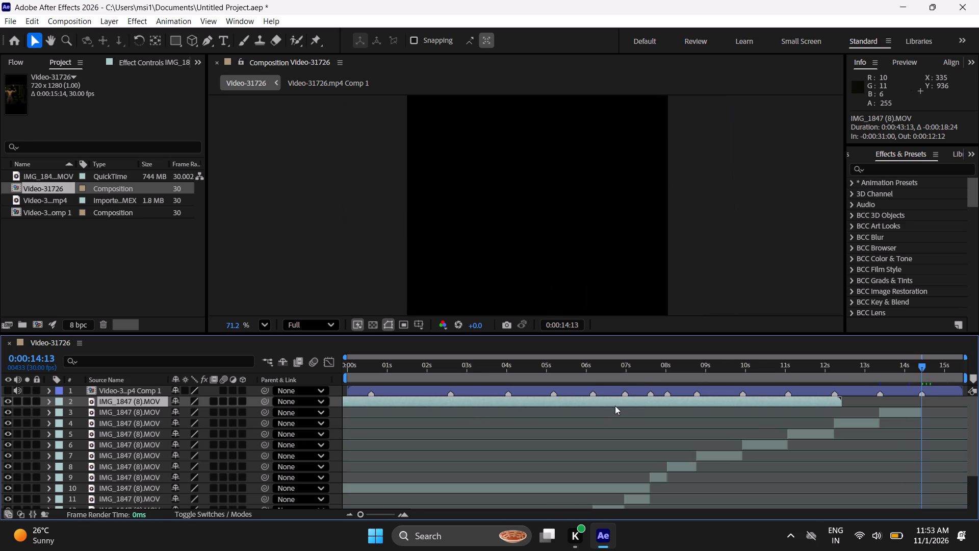
drag(610, 403, 776, 415)
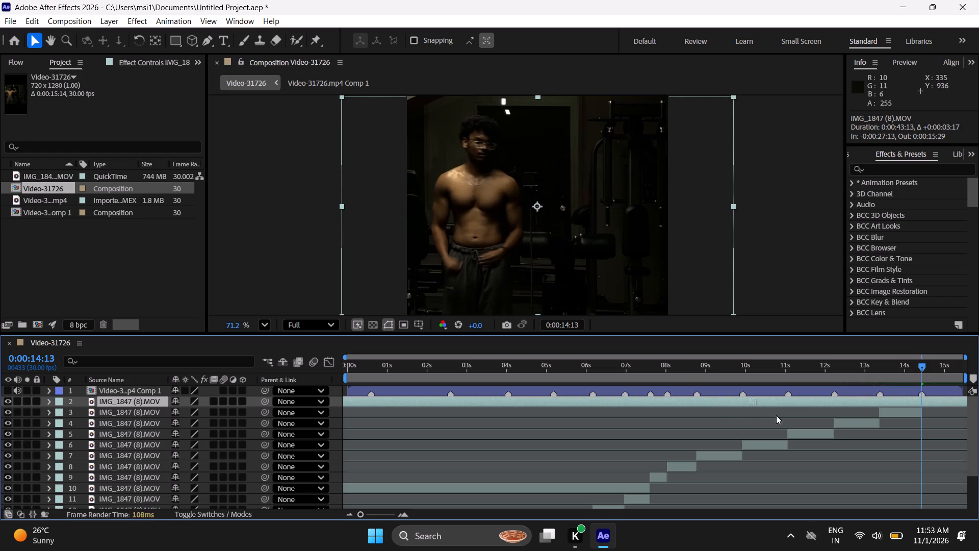
drag(776, 415, 858, 422)
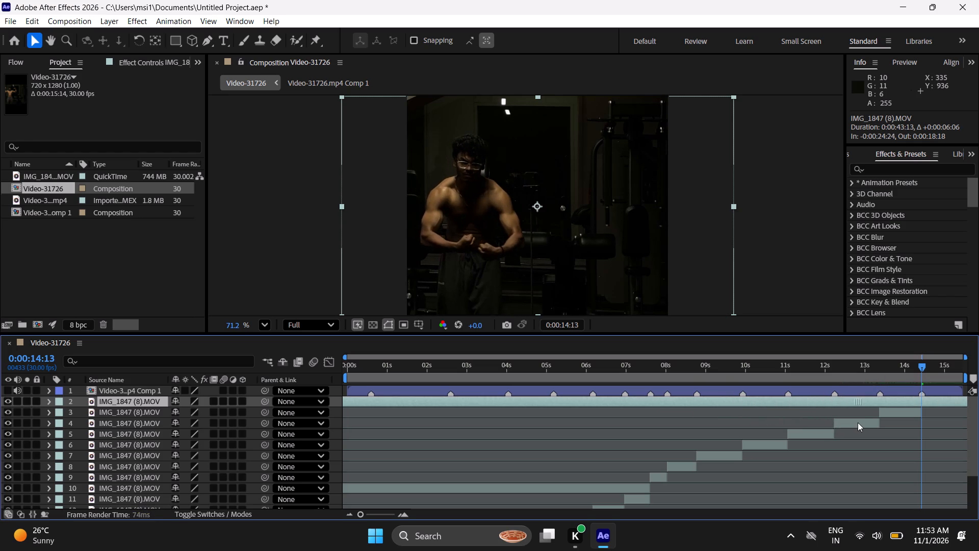
drag(858, 422, 872, 428)
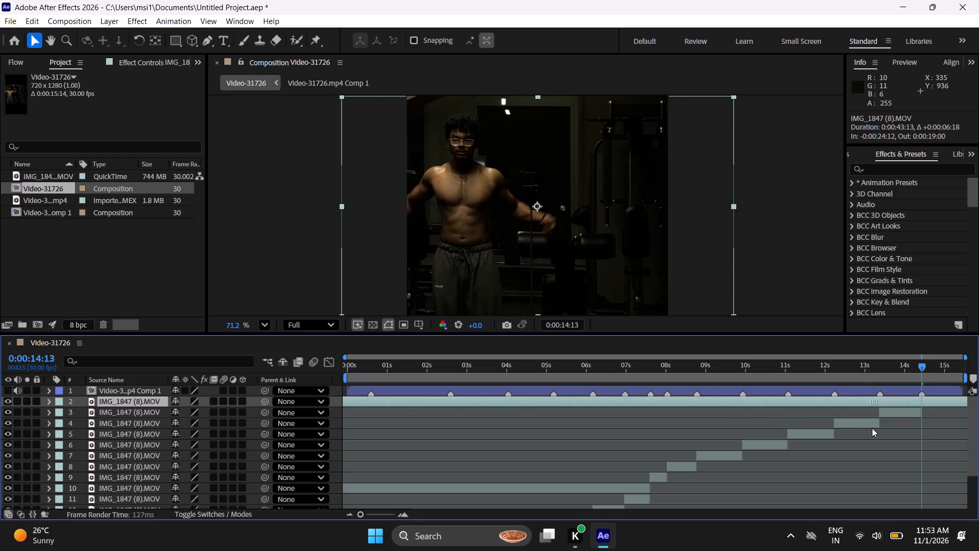
drag(872, 428, 814, 434)
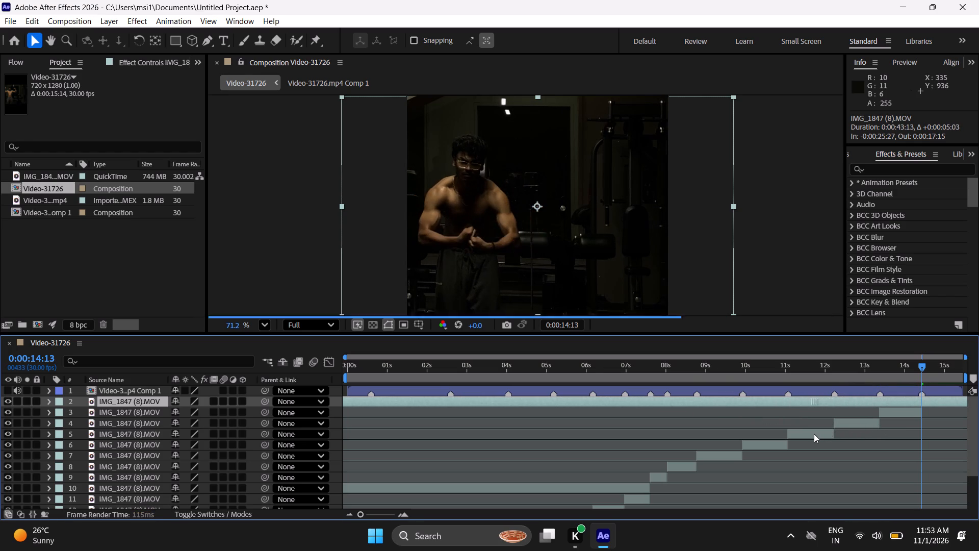
drag(814, 434, 781, 438)
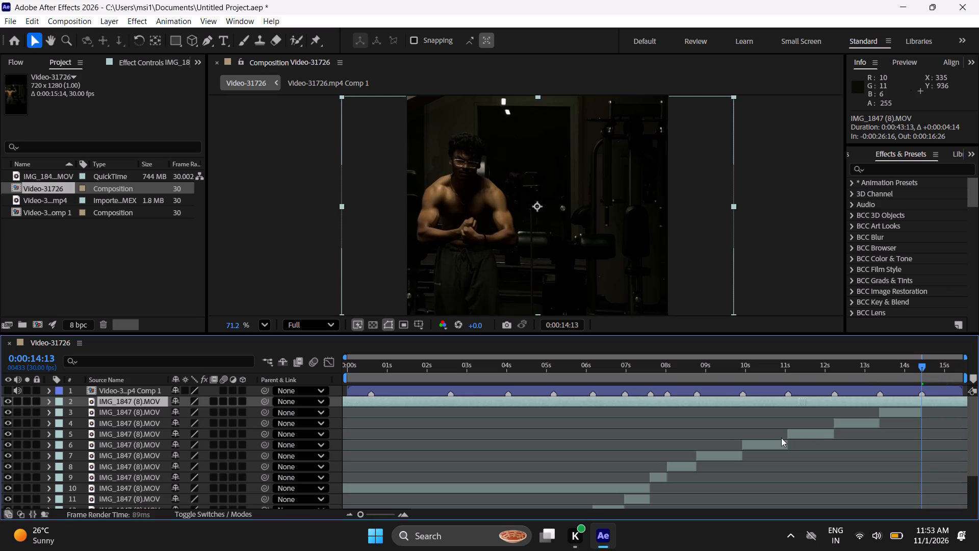
drag(781, 438, 775, 439)
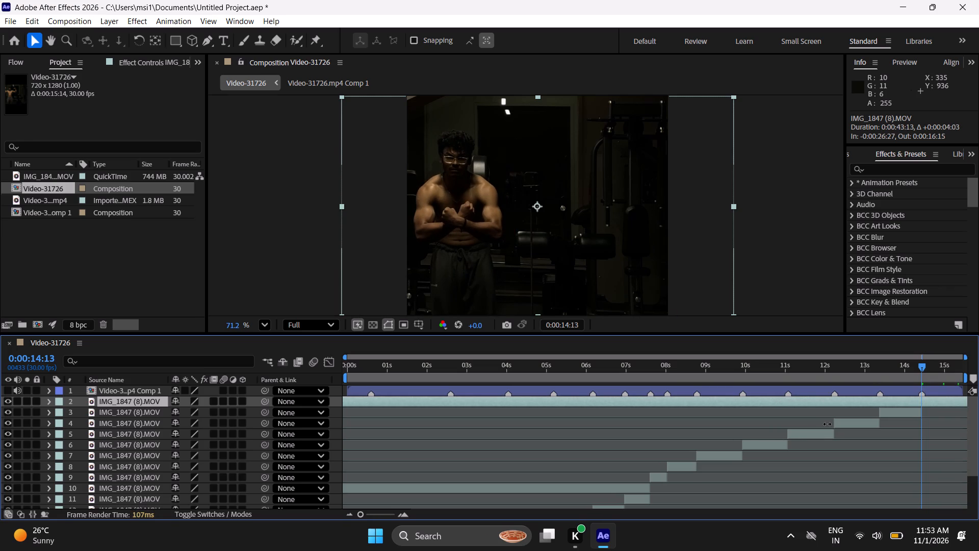
Split the fists-together pose segment at 0:00:14:13 and 0:00:15:13, deleting the parts before and after that range.
key(ctrl+shift+d)
click(805, 415)
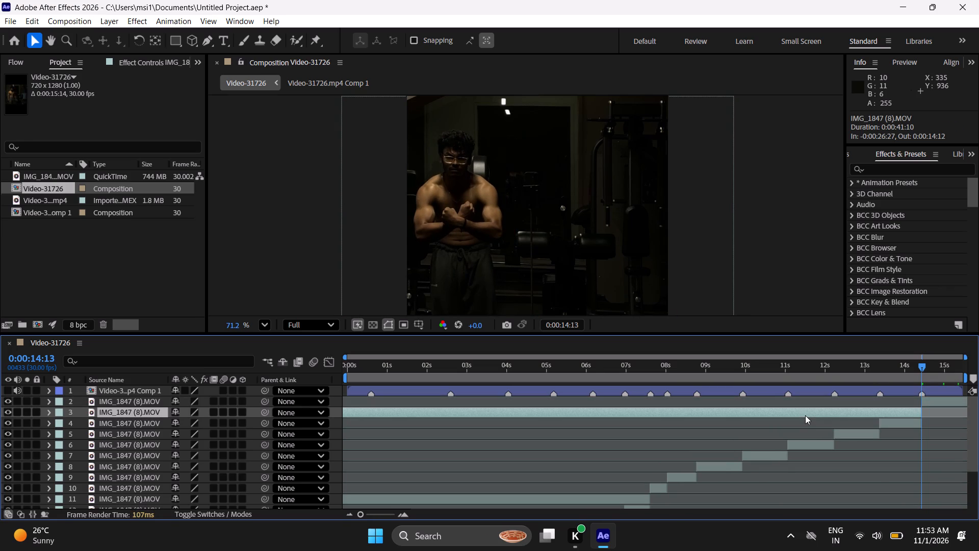
key(Delete)
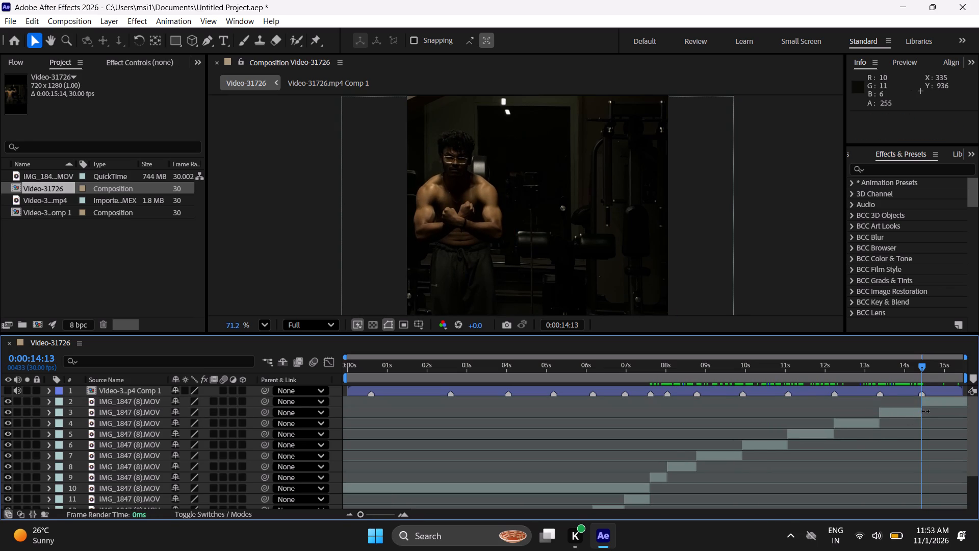
drag(921, 367, 959, 379)
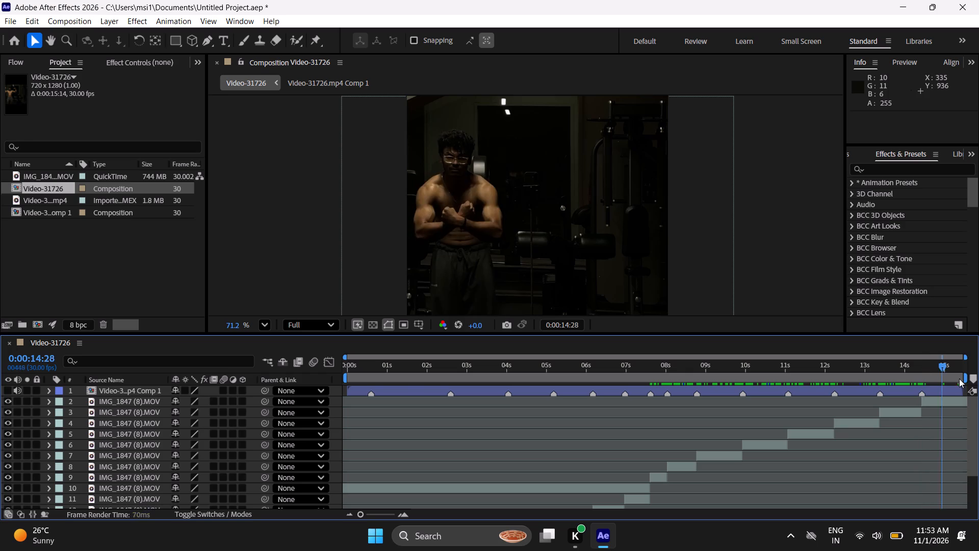
drag(959, 379, 978, 389)
drag(949, 373, 952, 385)
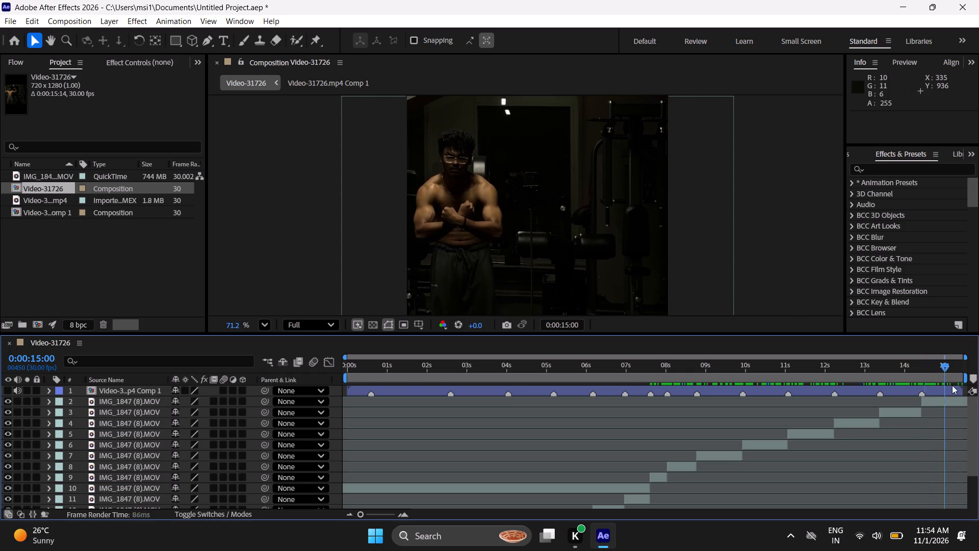
drag(952, 385, 974, 389)
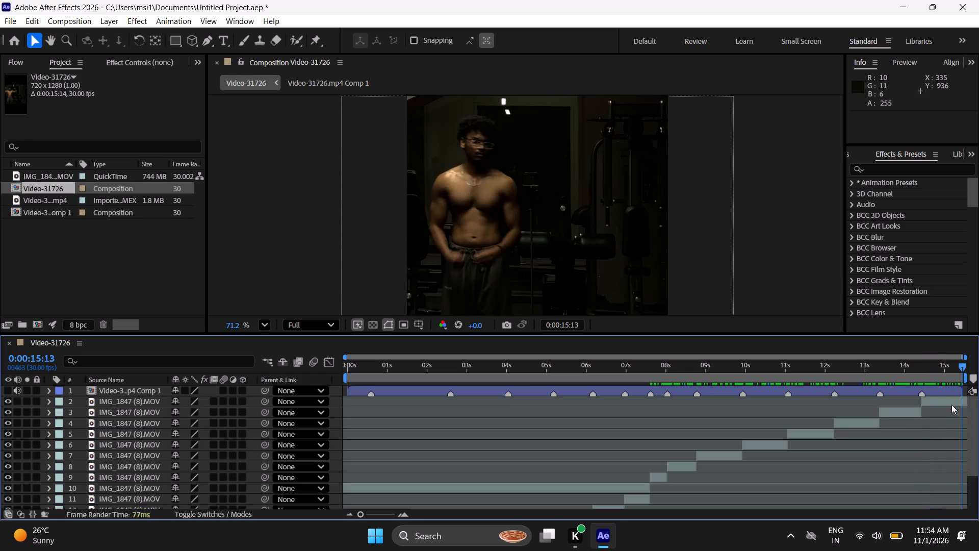
click(950, 403)
key(ctrl+shift+d)
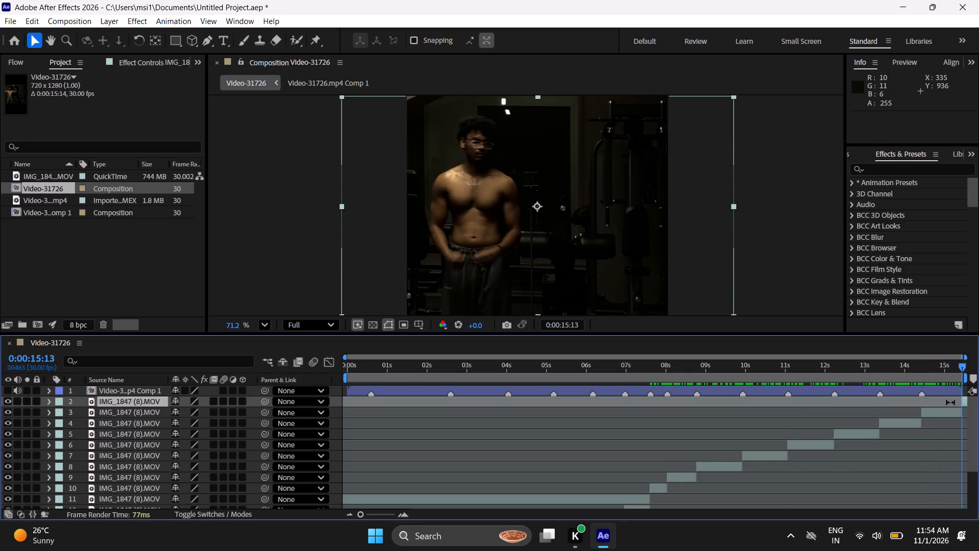
key(Delete)
Delete the leftover long IMG_1847 (8).MOV segment that ends at 0:00:07:17.
click(571, 489)
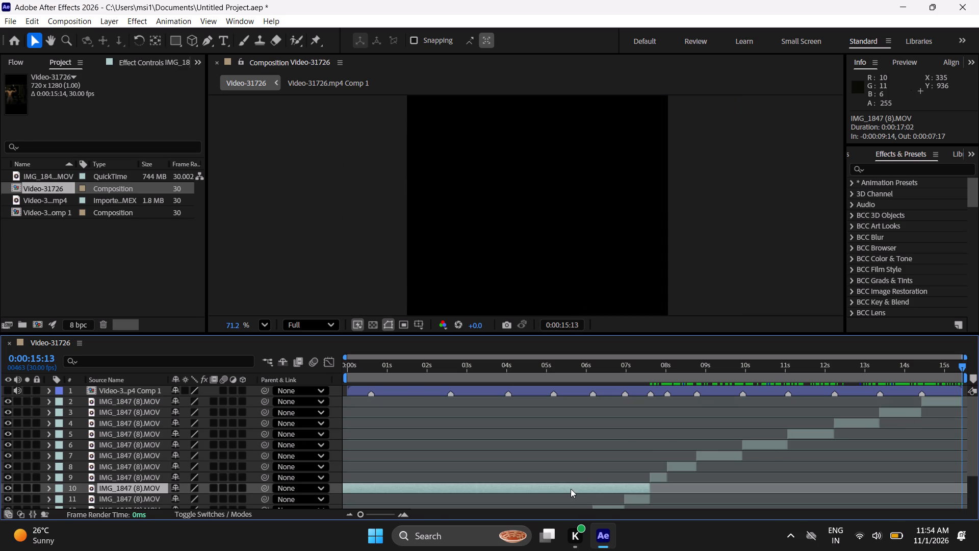
double_click(350, 513)
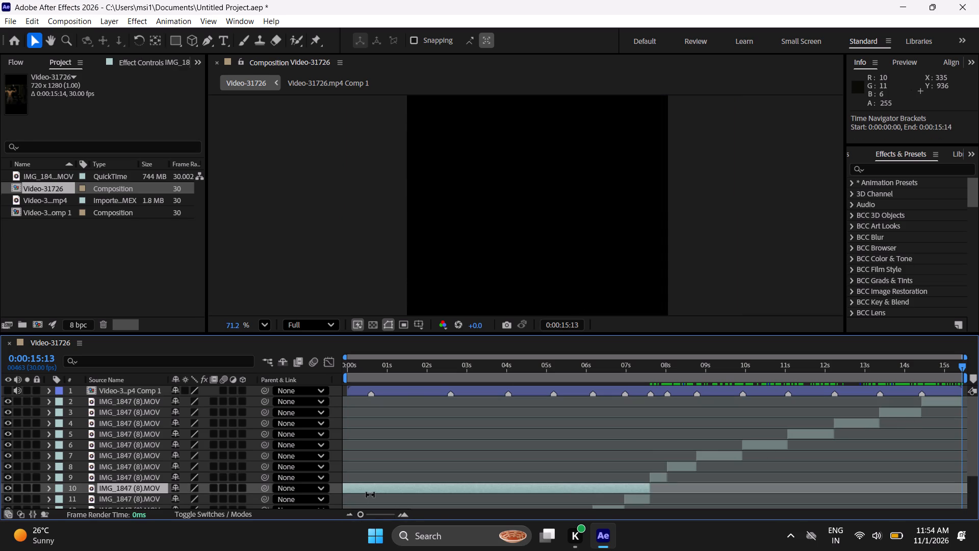
key(Delete)
Fit the full composition frame in view and shift the raised-arm segment starting at 0:00:01:16 horizontally to position 435, 640.
scroll(582, 475, down, 8)
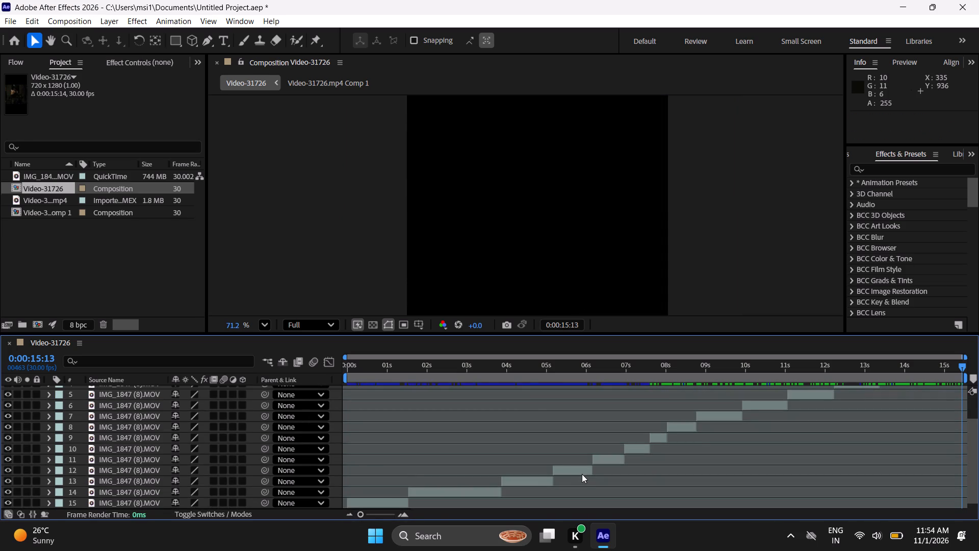
drag(524, 374, 123, 372)
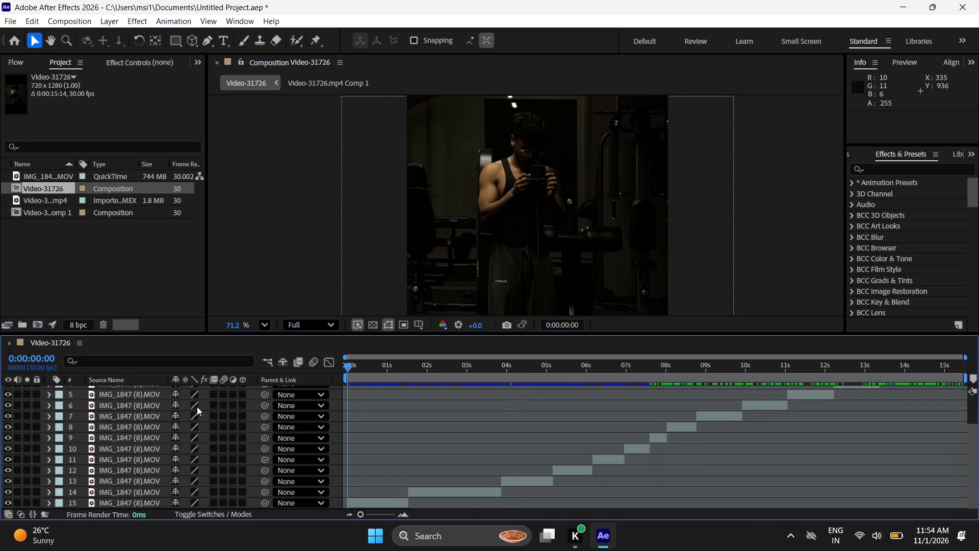
click(240, 280)
click(249, 316)
click(259, 319)
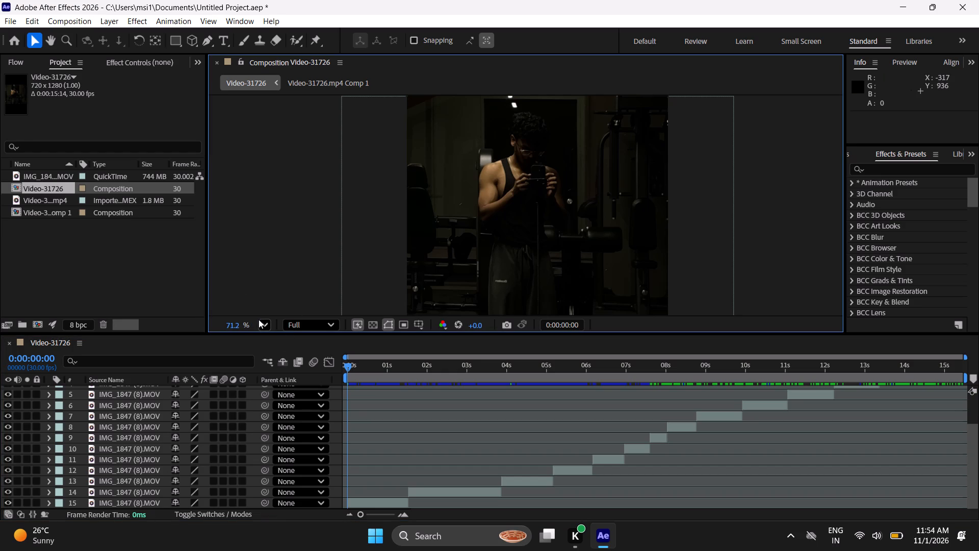
click(318, 90)
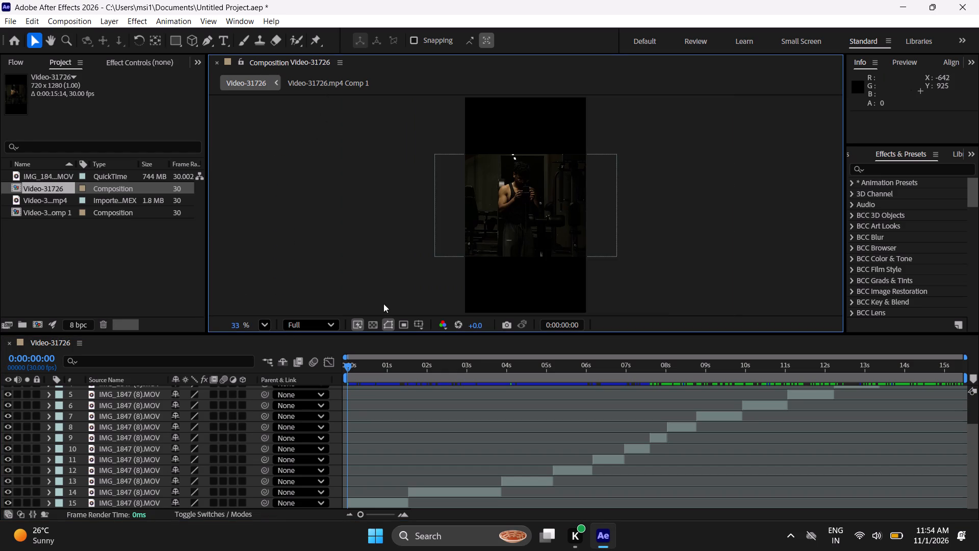
drag(354, 364, 455, 385)
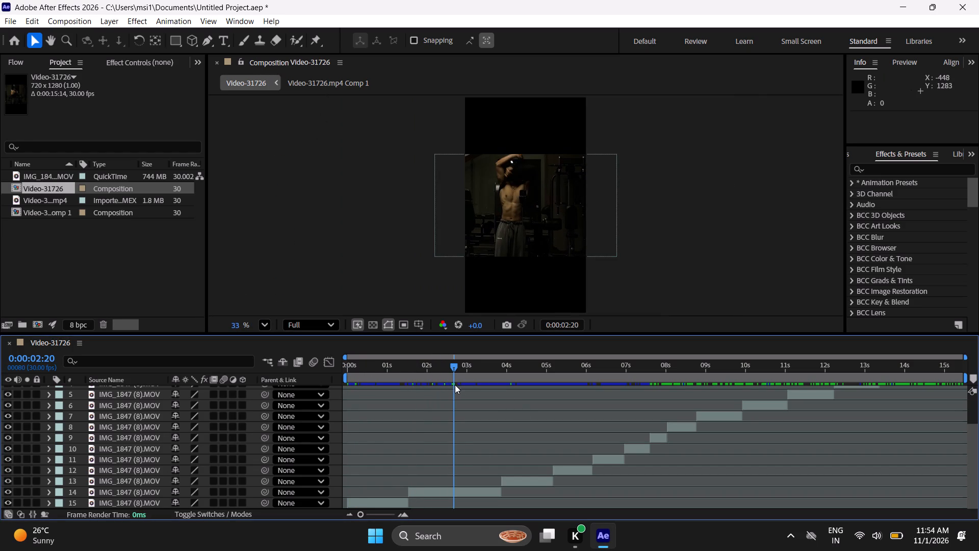
drag(455, 385, 454, 384)
click(445, 493)
key(p)
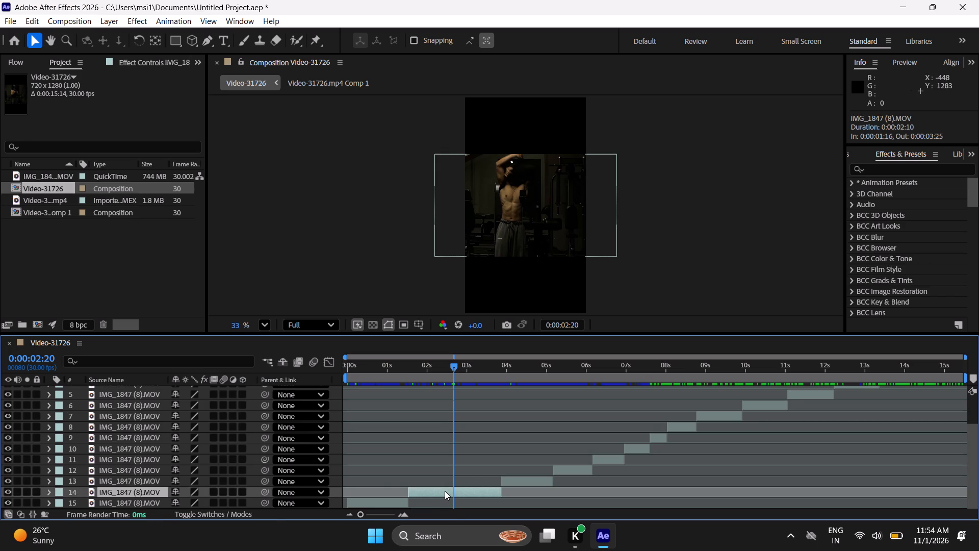
scroll(218, 452, down, 3)
drag(194, 491, 182, 495)
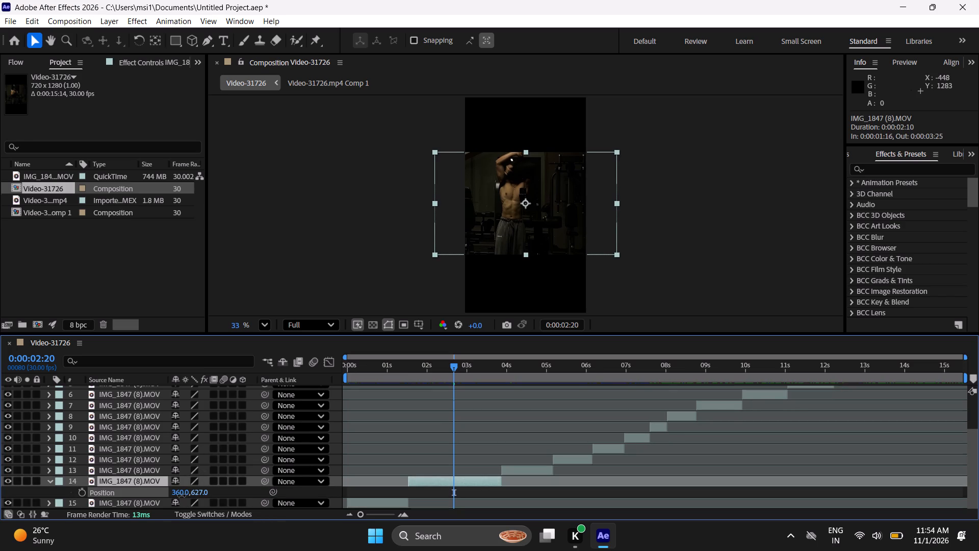
drag(182, 495, 182, 495)
key(ctrl+z)
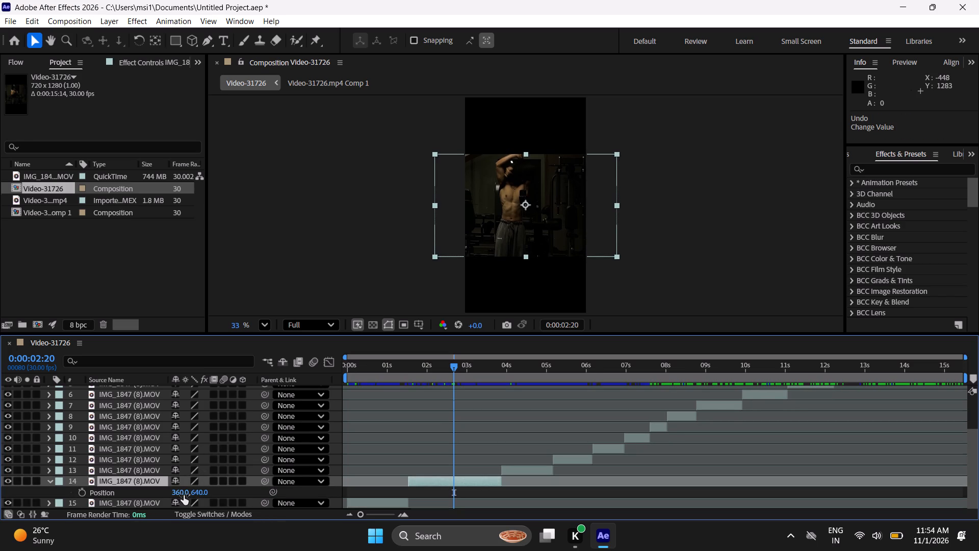
drag(185, 492, 263, 496)
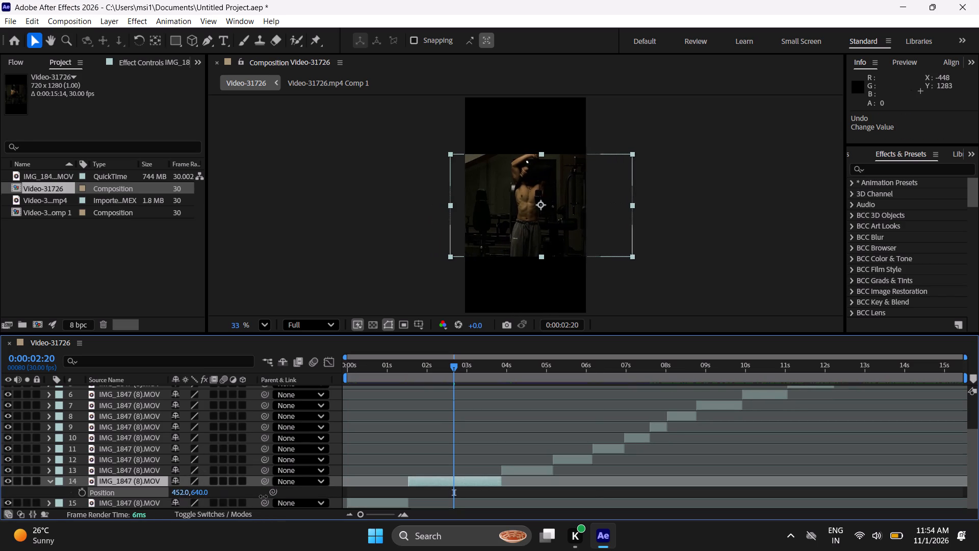
drag(263, 496, 244, 503)
key(u)
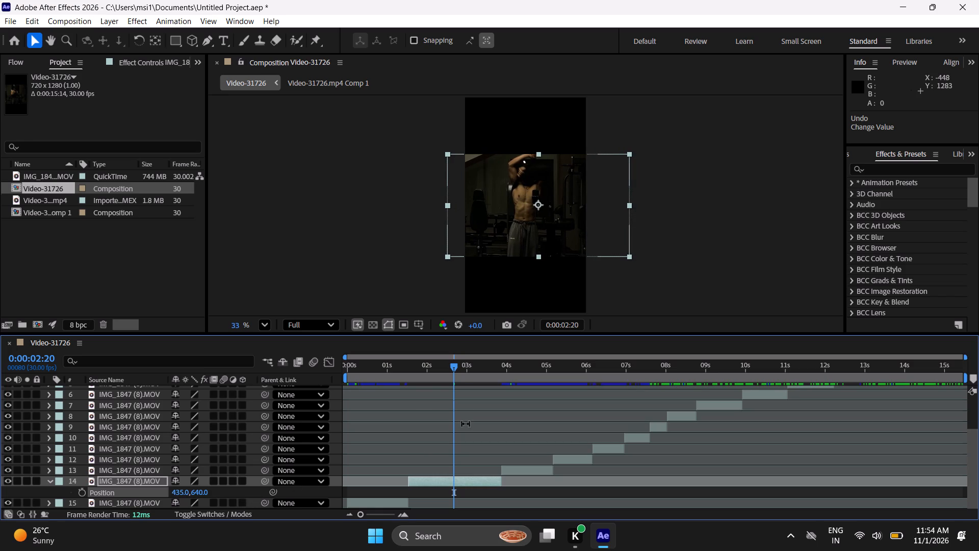
Set the horizontal position of the hands-at-face pose segment starting at 0:00:03:26 to 435, keeping the vertical value 640.
drag(452, 367, 516, 405)
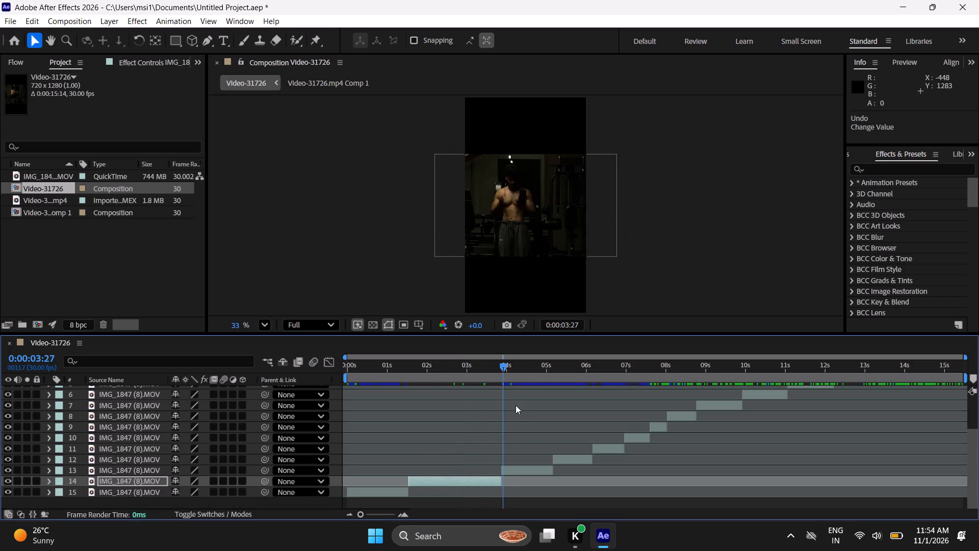
drag(516, 405, 526, 414)
click(511, 470)
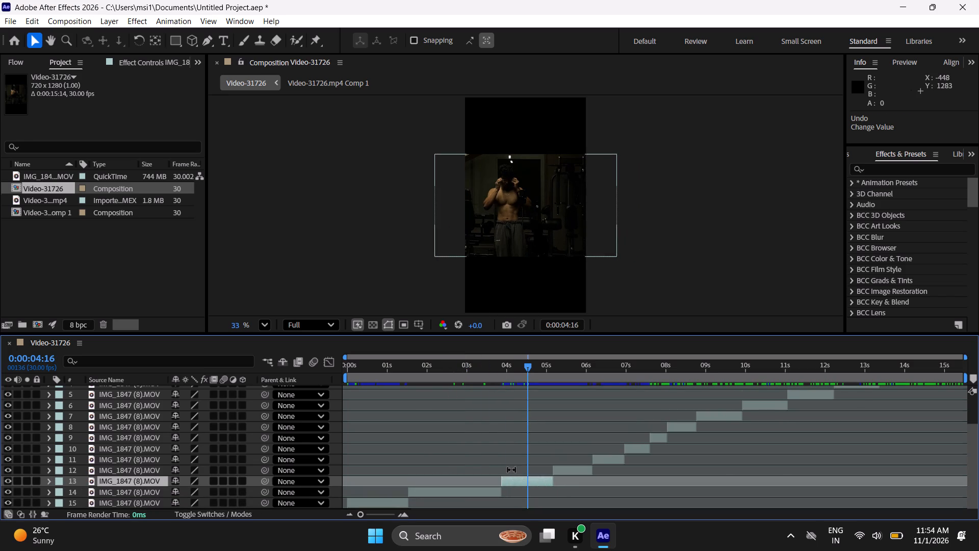
click(433, 491)
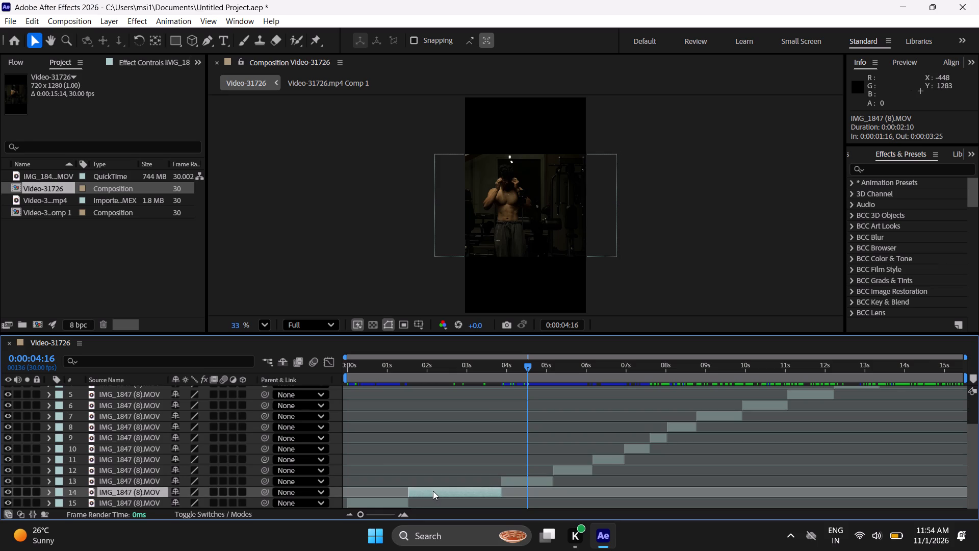
key(p)
key(p)
click(521, 486)
key(p)
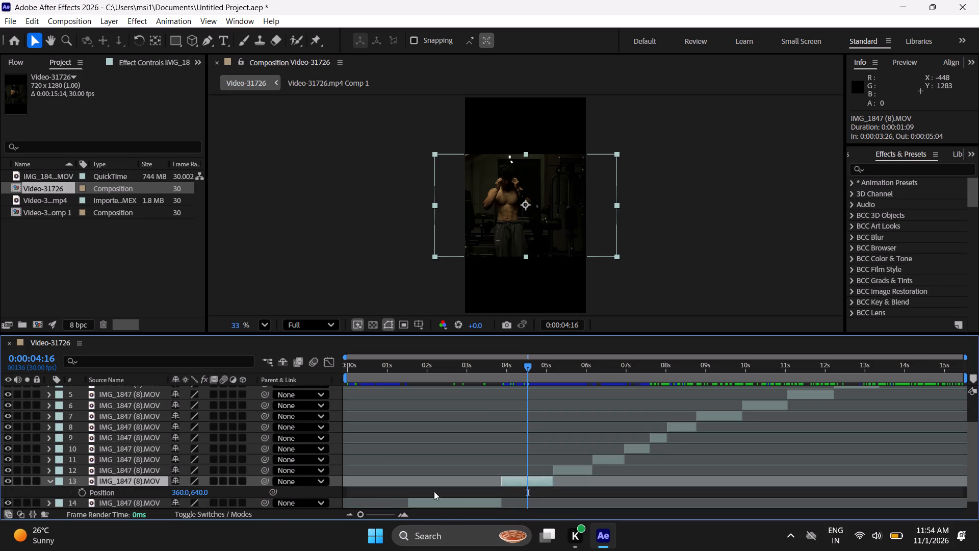
click(176, 495)
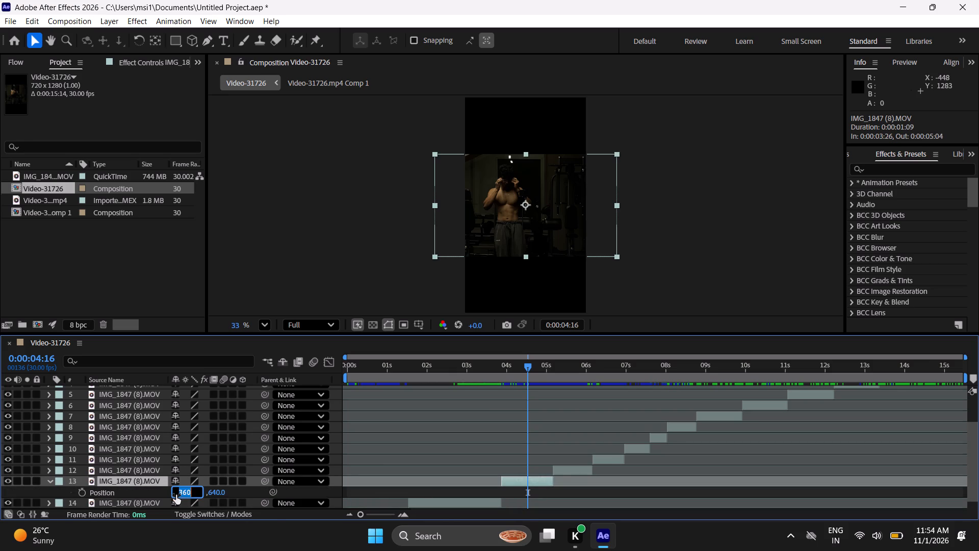
key(BackSpace)
key(4)
text(35)
key(Return)
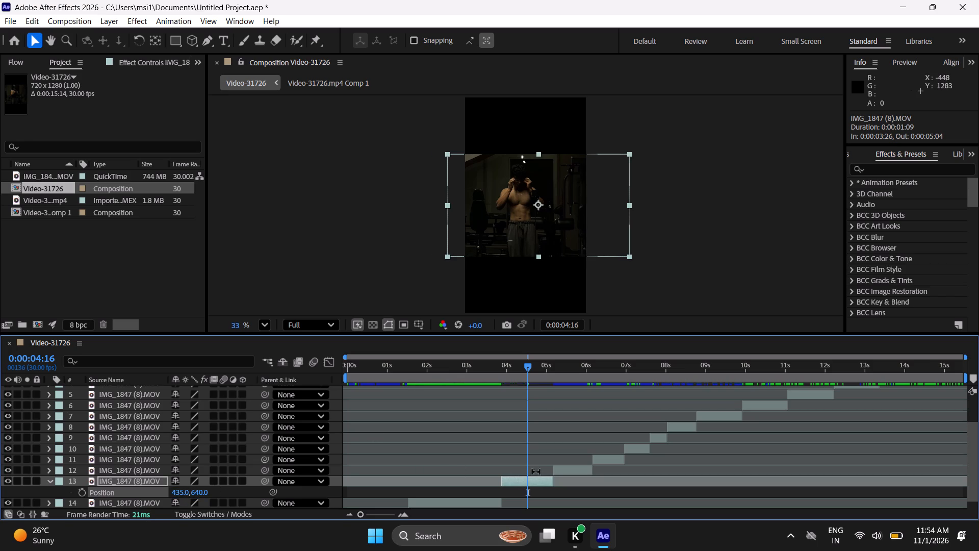
key(u)
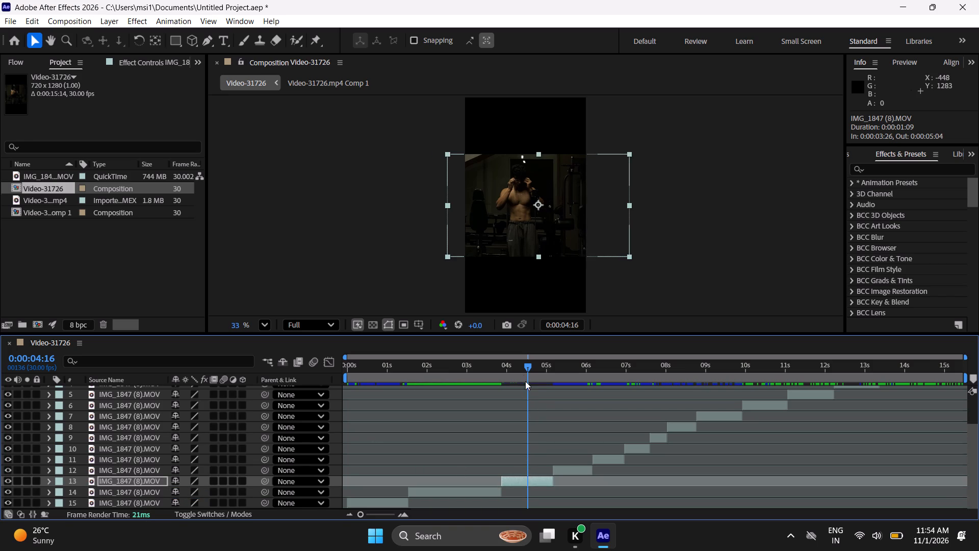
Set the horizontal position of the front-facing pose segment starting at 0:00:05:05 to 435.
drag(524, 367, 575, 398)
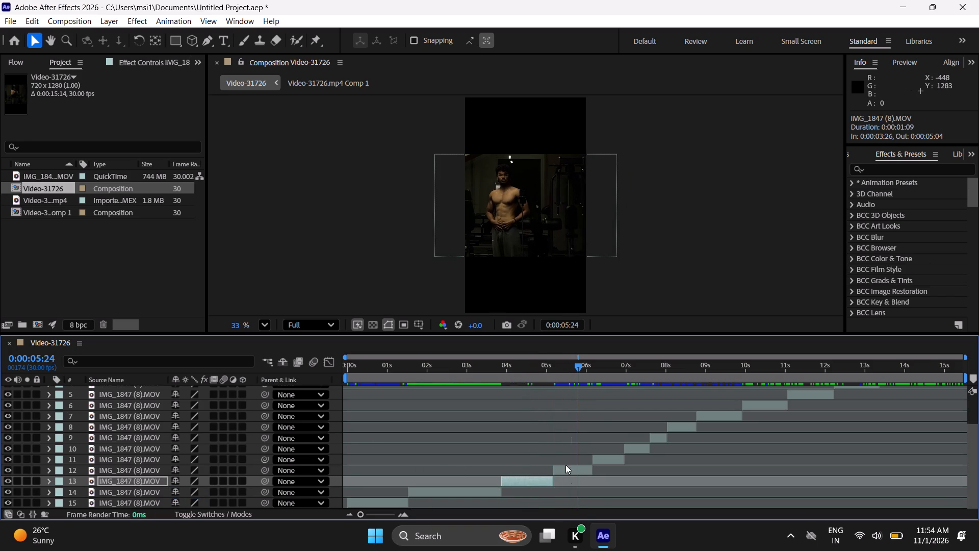
click(568, 471)
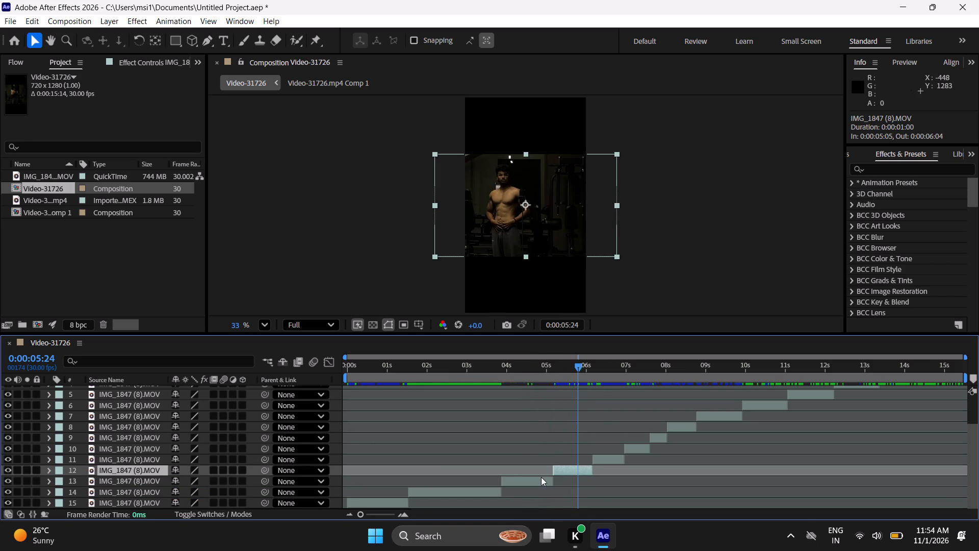
key(p)
click(185, 481)
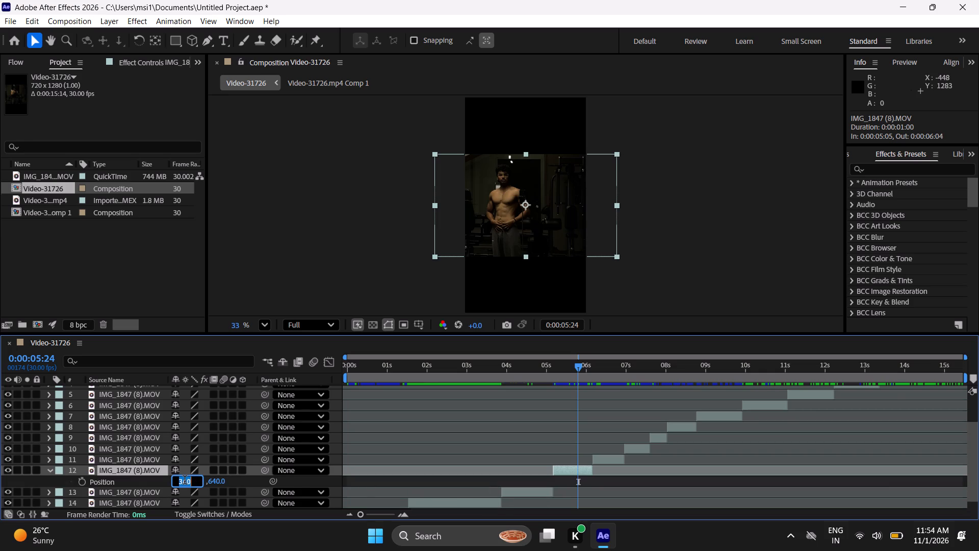
key(BackSpace)
text(43)
key(6)
key(BackSpace)
key(5)
key(Return)
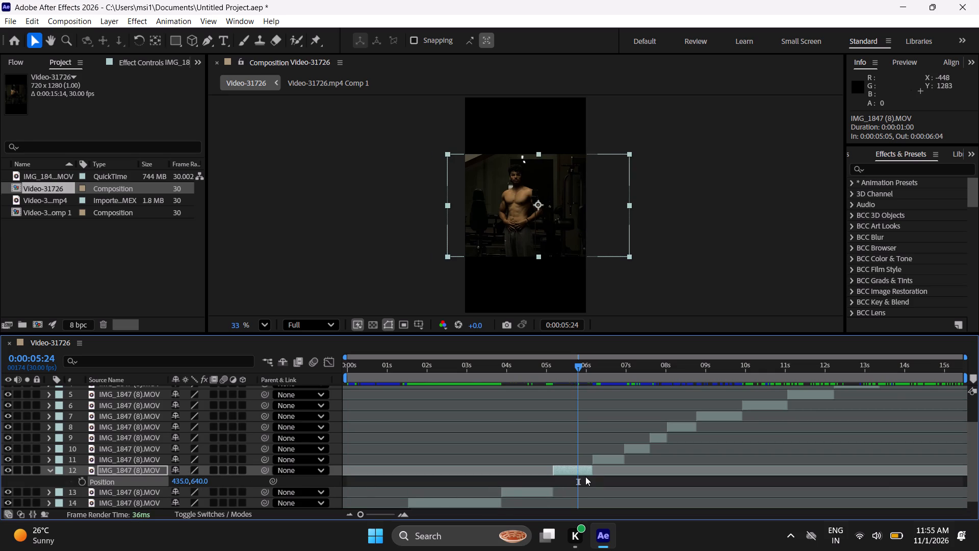
key(u)
Shift the side-facing pose segment starting at 0:00:06:05 horizontally to position 511, 640 to centre the subject.
click(620, 462)
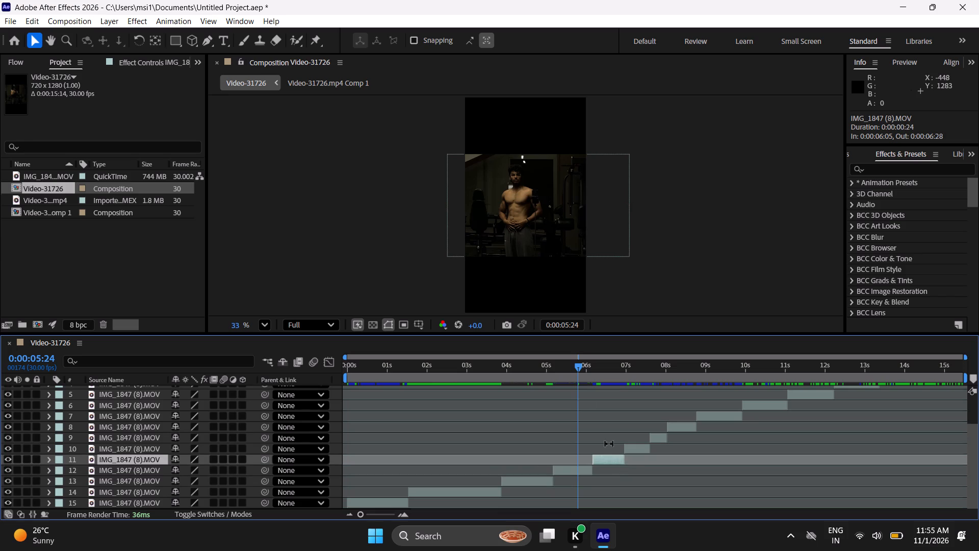
drag(577, 368, 611, 387)
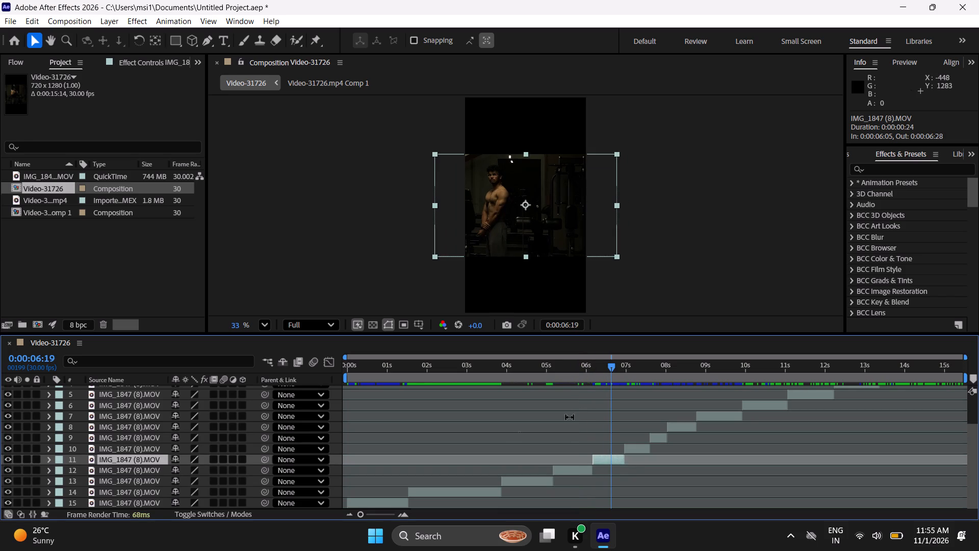
key(p)
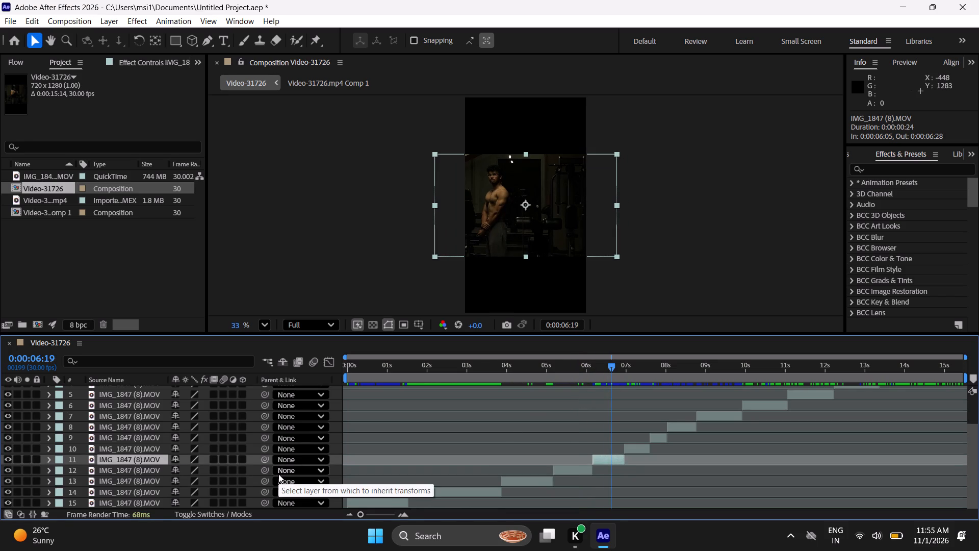
click(183, 469)
key(BackSpace)
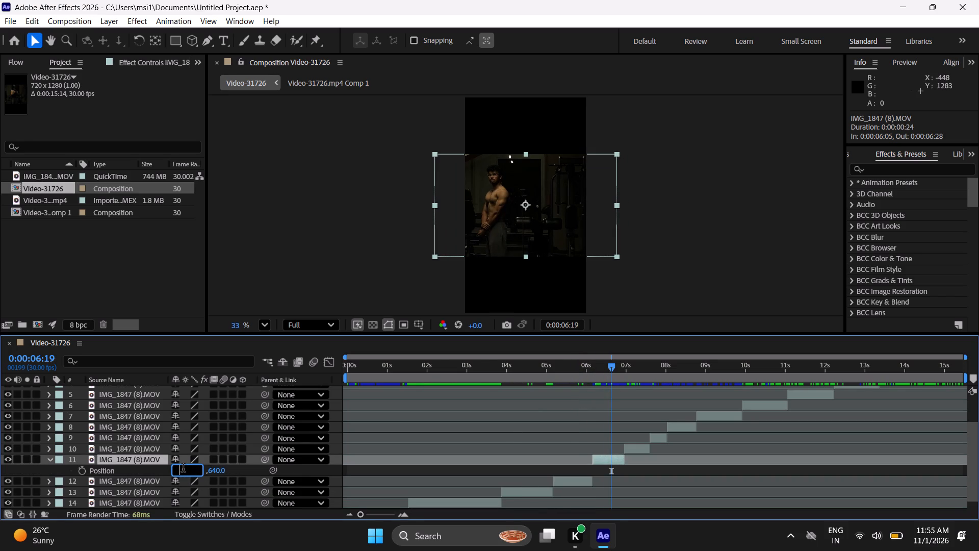
text(435)
key(Return)
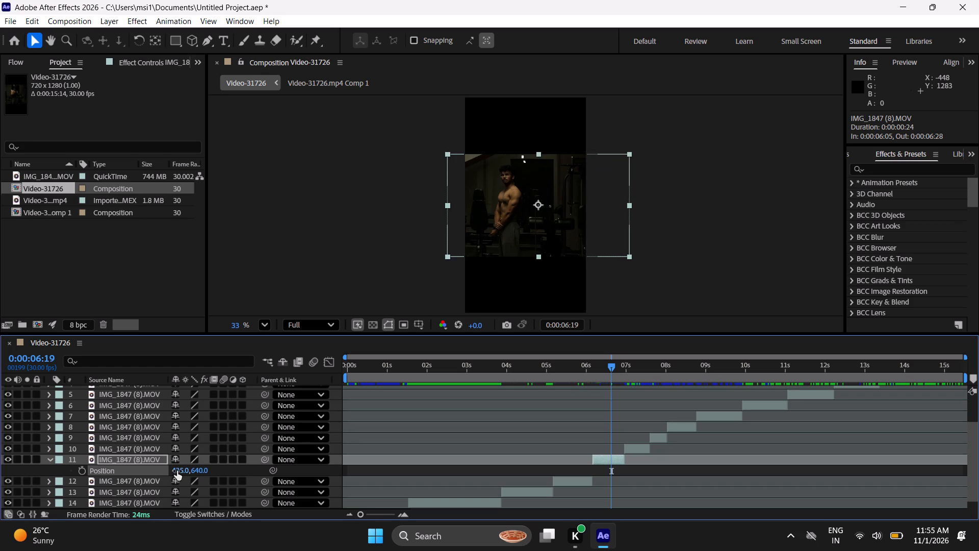
drag(177, 471, 246, 483)
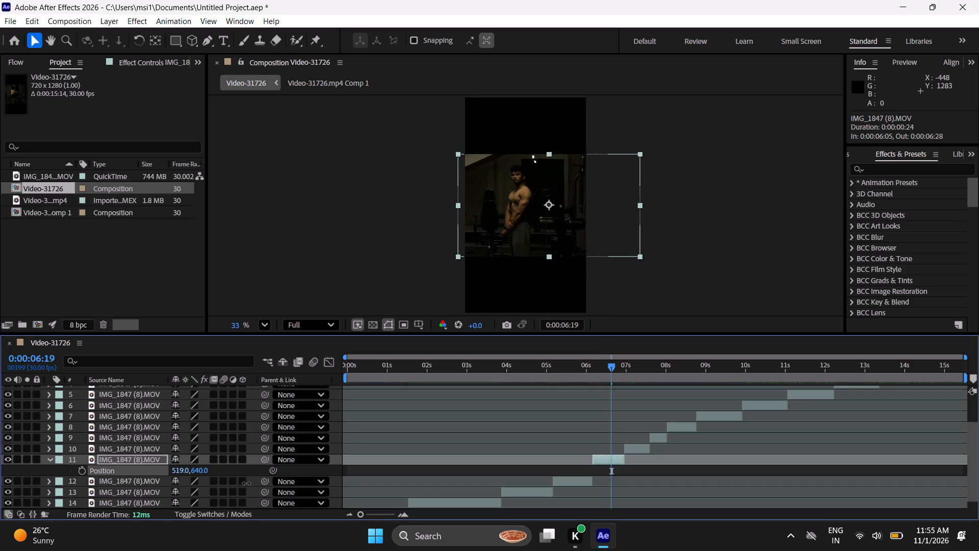
drag(246, 483, 248, 491)
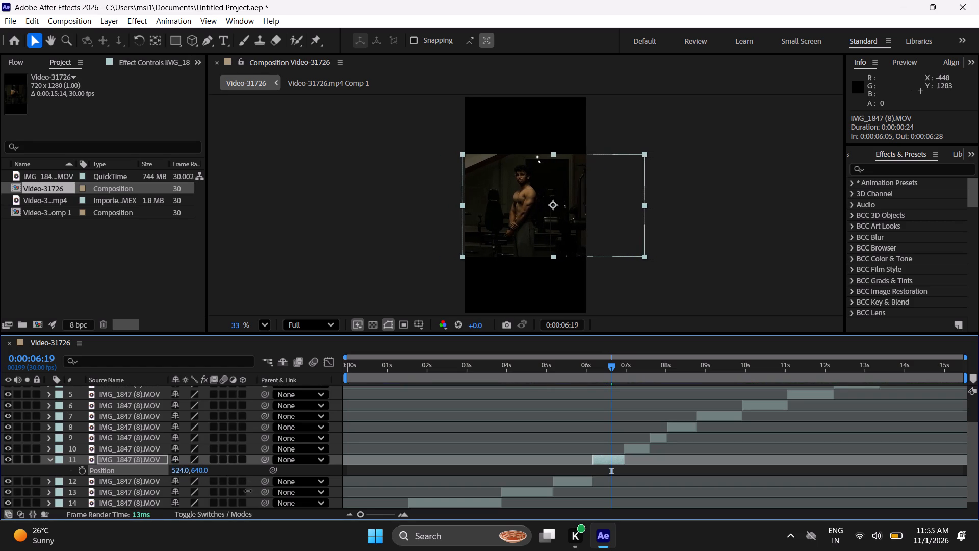
drag(248, 491, 247, 491)
key(u)
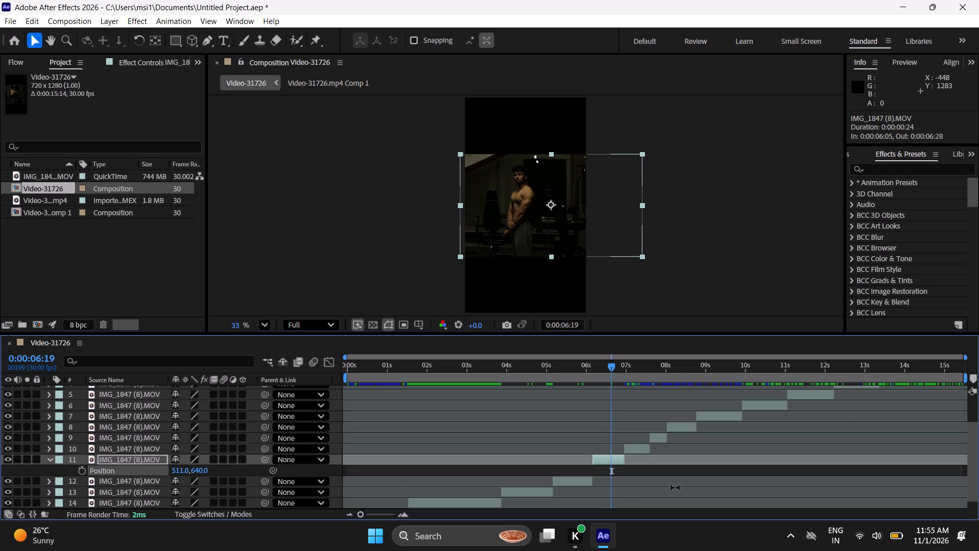
Shift the folded-arms pose segment starting at 0:00:06:29 horizontally to position 523, 640 to centre the subject.
click(646, 447)
drag(608, 369, 630, 379)
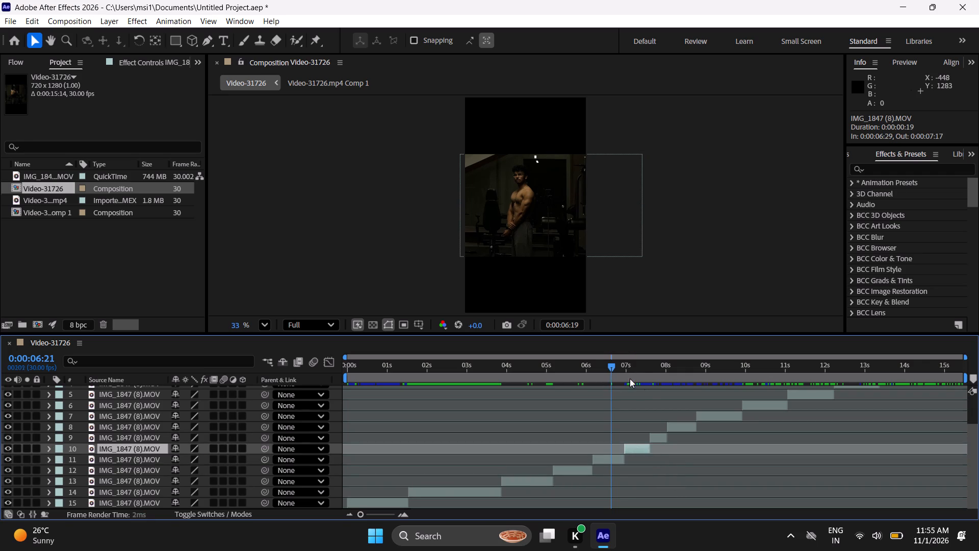
drag(630, 379, 654, 392)
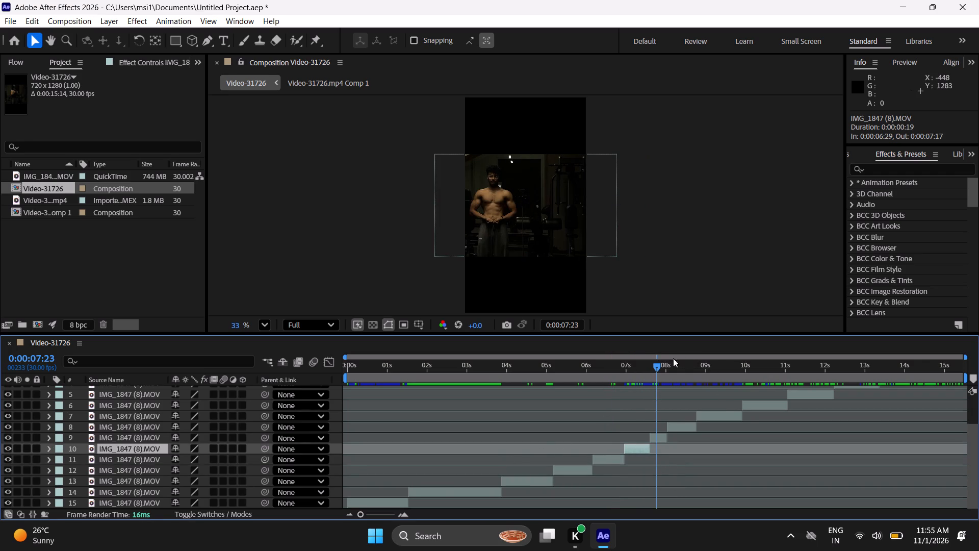
drag(657, 362, 634, 371)
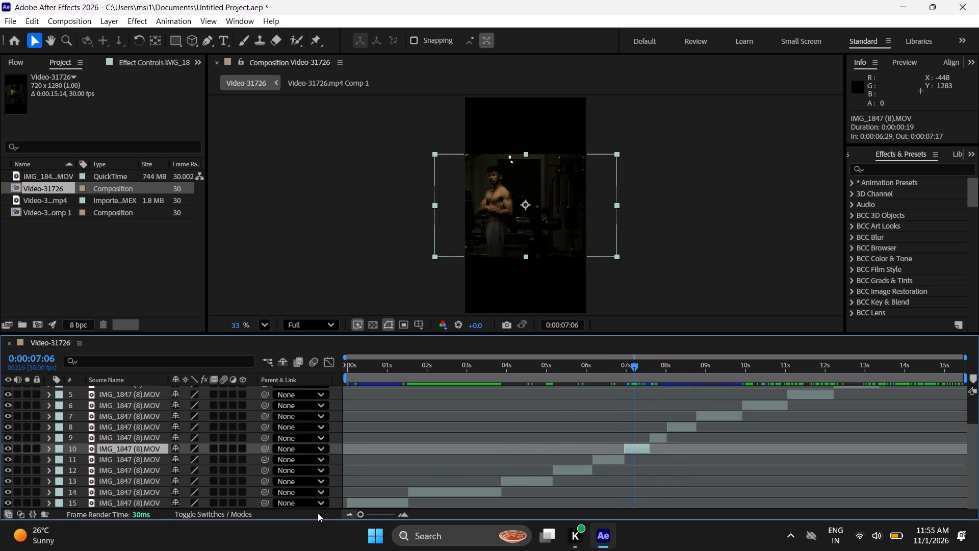
key(p)
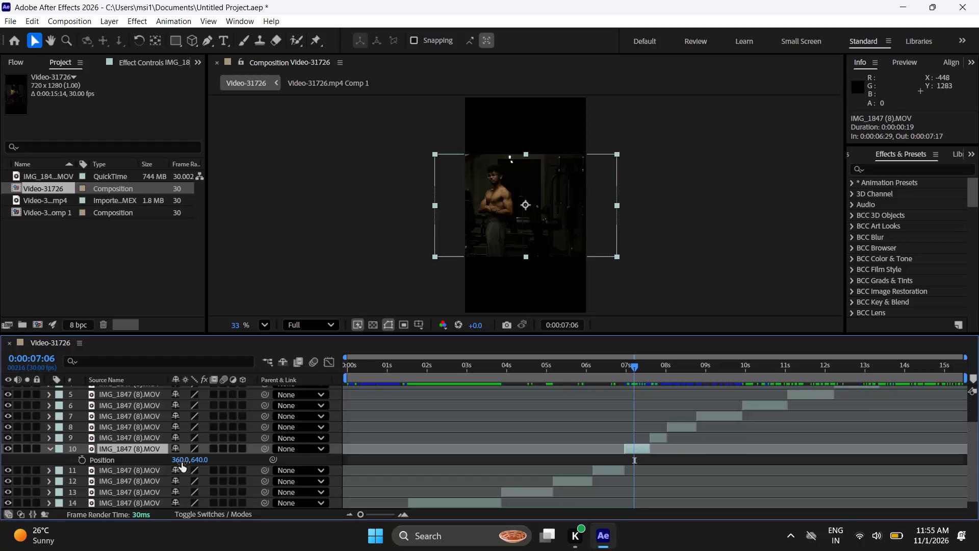
drag(182, 463, 257, 464)
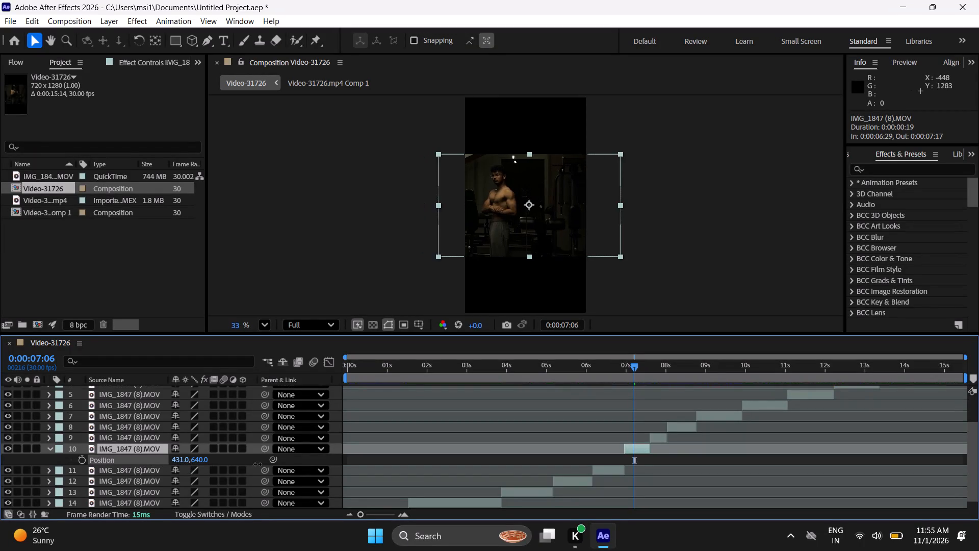
drag(257, 464, 290, 467)
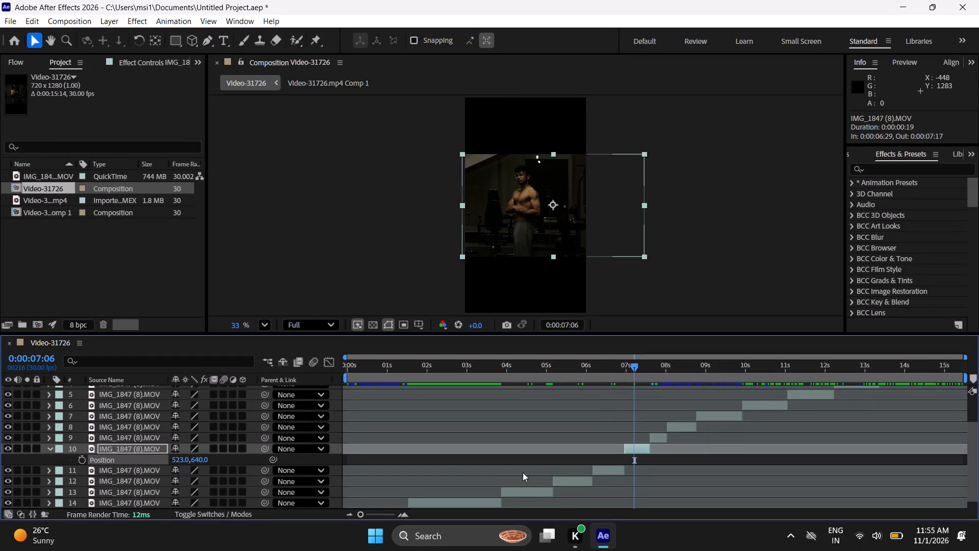
key(u)
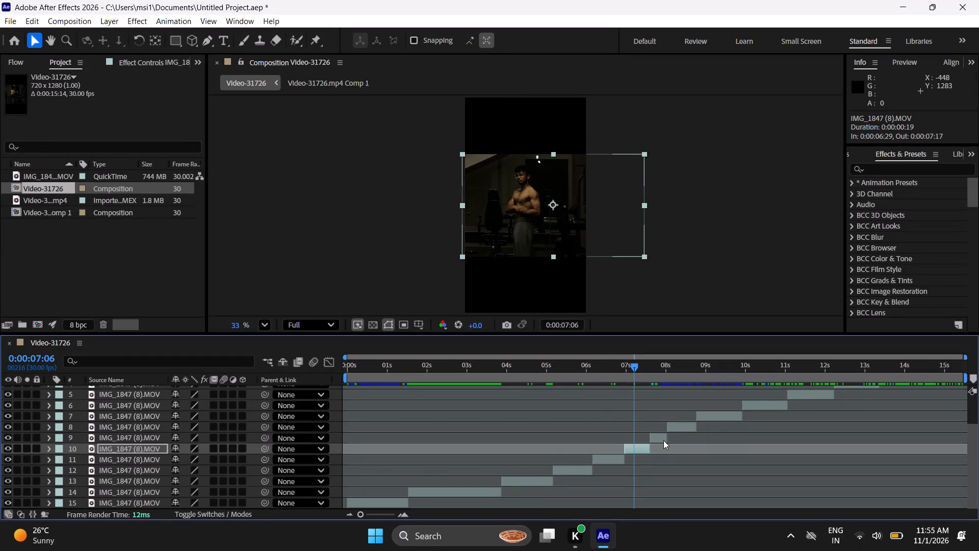
Shift the front-facing flex segment starting at 0:00:07:18 horizontally to position 533, 640 to centre the subject.
click(663, 440)
drag(638, 359, 647, 367)
drag(647, 368, 647, 369)
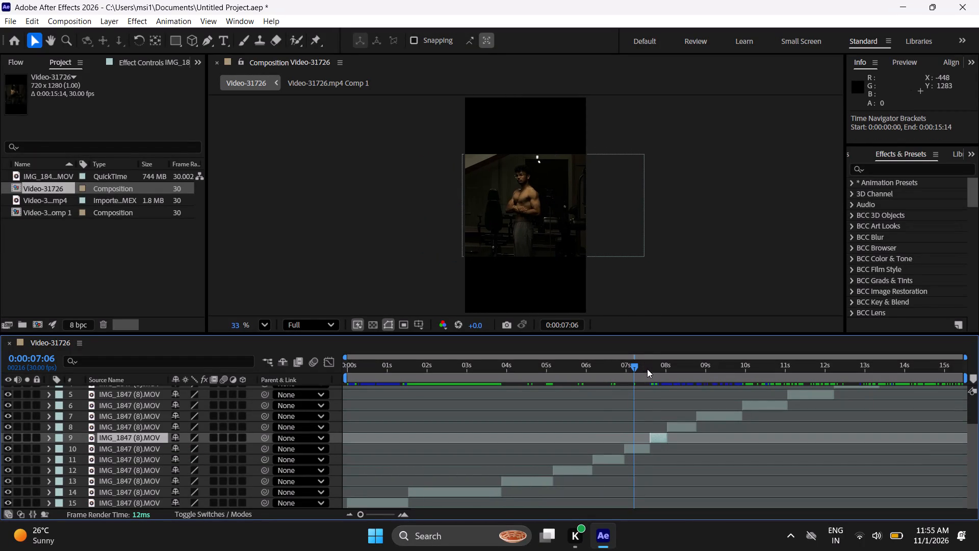
drag(647, 369, 661, 378)
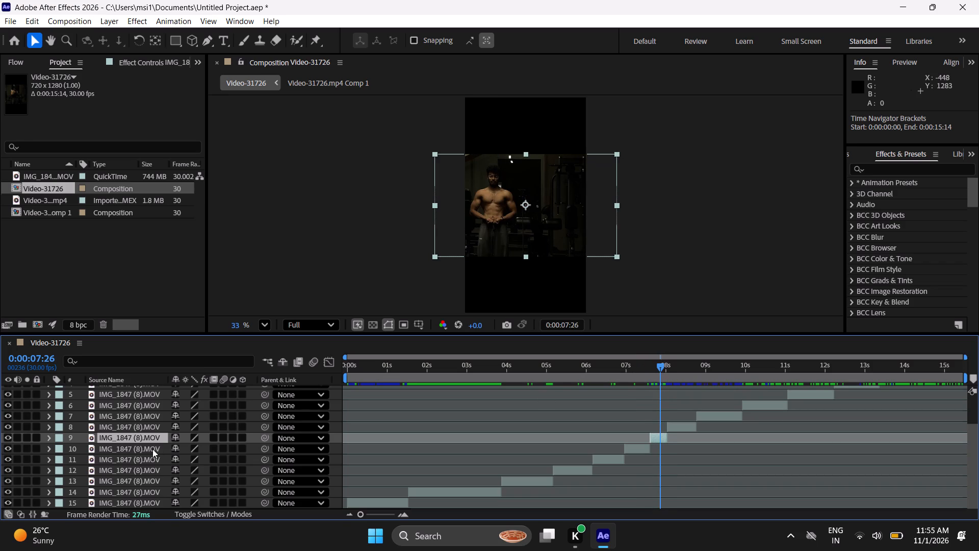
key(p)
drag(177, 451, 287, 455)
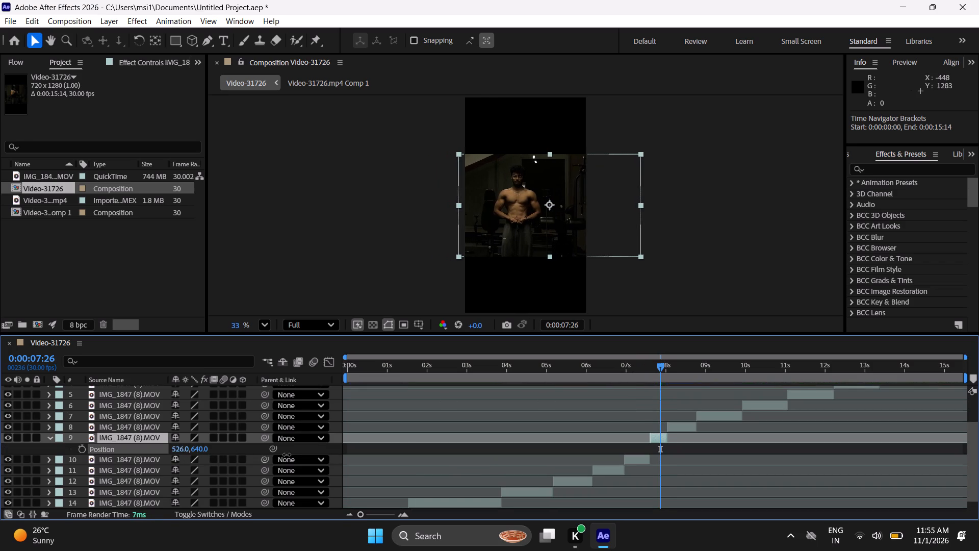
drag(287, 455, 292, 455)
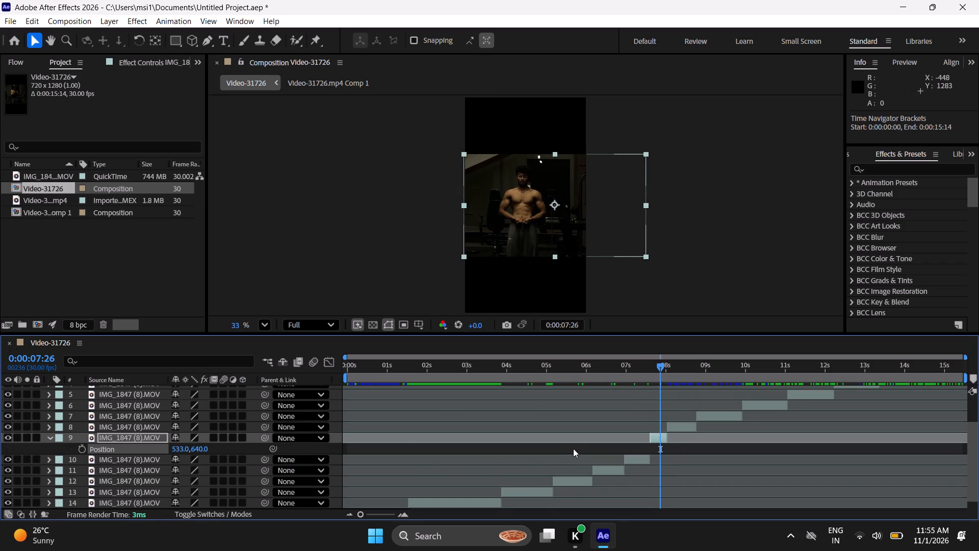
key(i)
key(u)
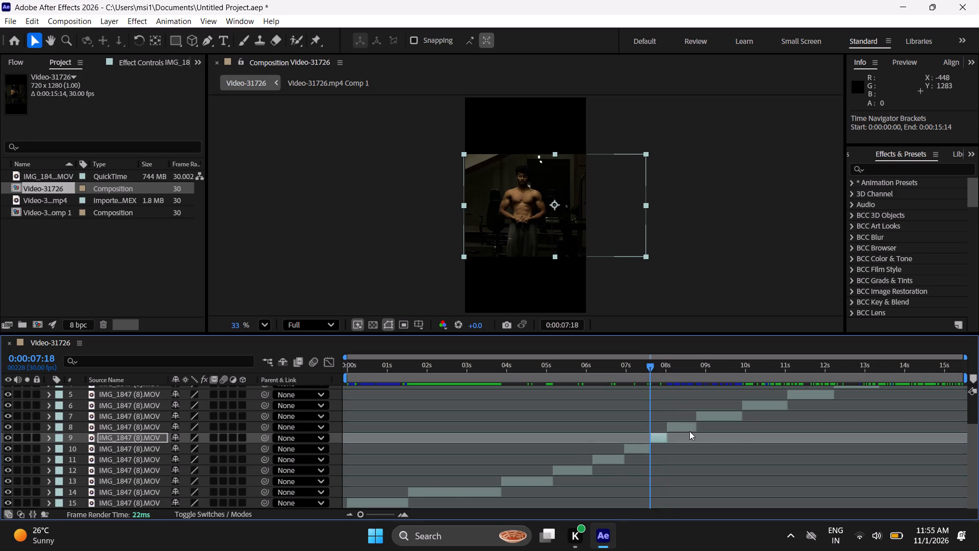
Shift the back-facing single-arm flex segment starting at 0:00:08:01 horizontally to position 532, 640 to centre the subject.
click(689, 431)
drag(661, 375, 678, 374)
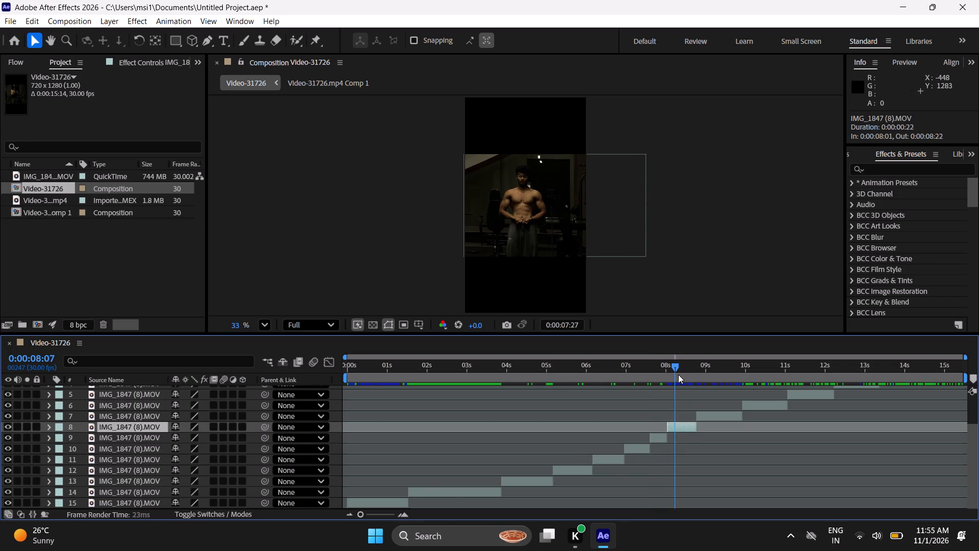
drag(678, 374, 679, 375)
key(p)
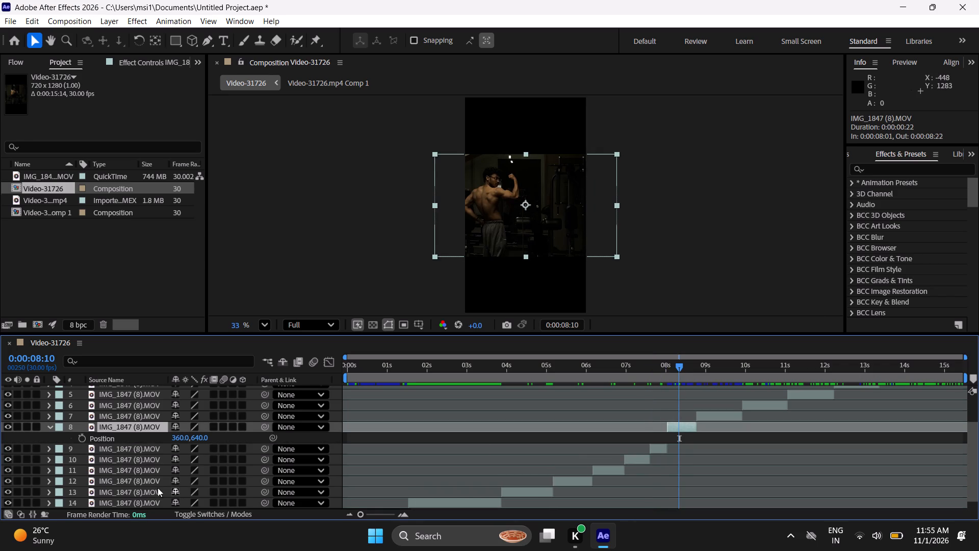
drag(179, 438, 236, 438)
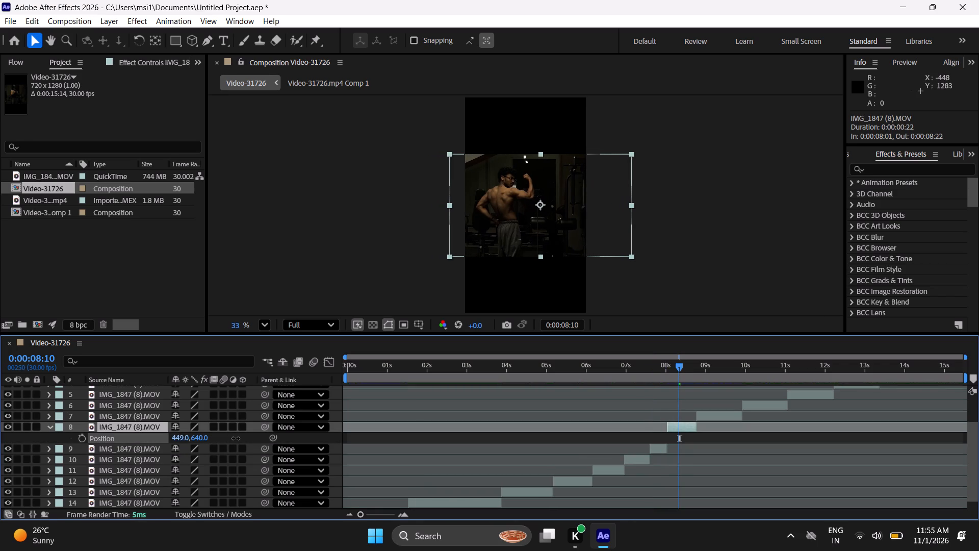
drag(236, 438, 298, 445)
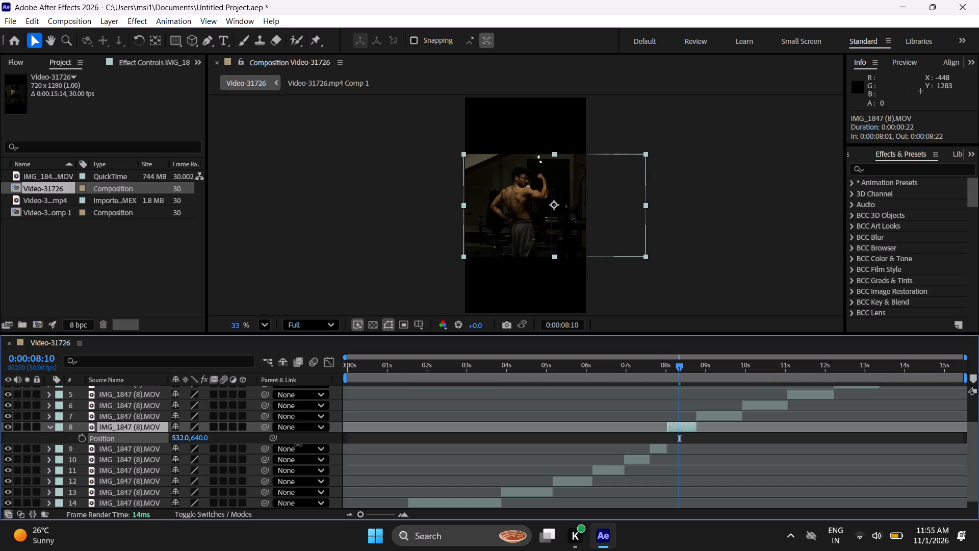
drag(298, 445, 296, 446)
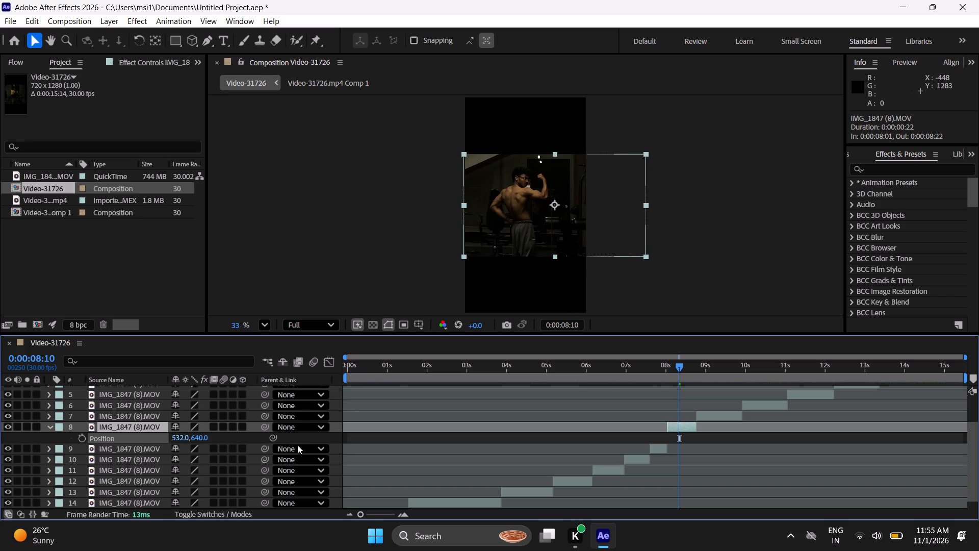
key(u)
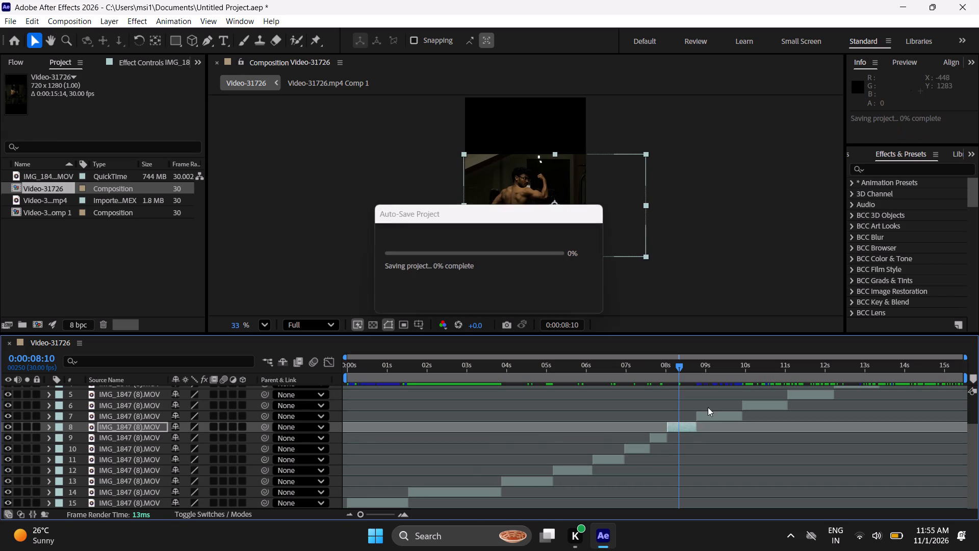
Shift the back double-biceps segment starting at 0:00:08:23 horizontally to position 533, 640 to centre the subject.
drag(710, 380, 726, 380)
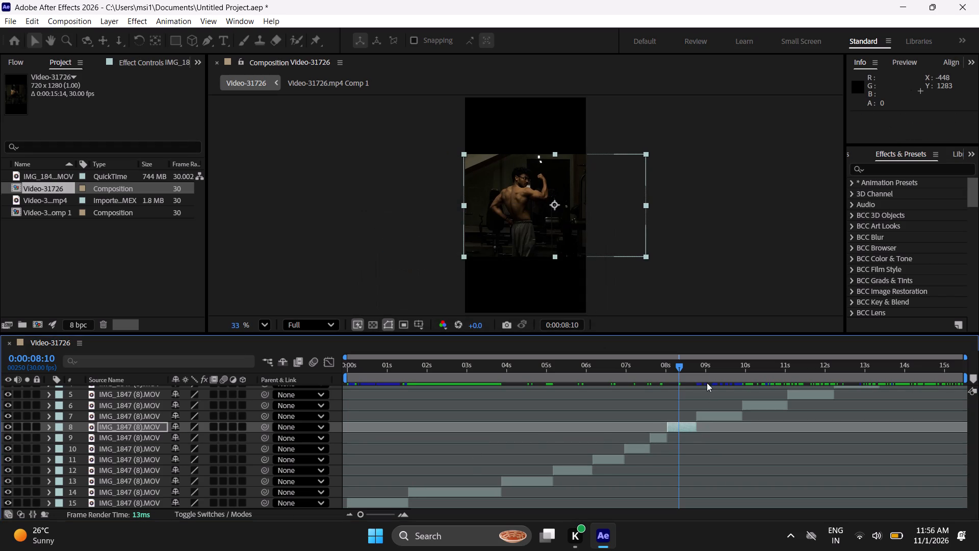
drag(705, 378, 717, 379)
click(718, 417)
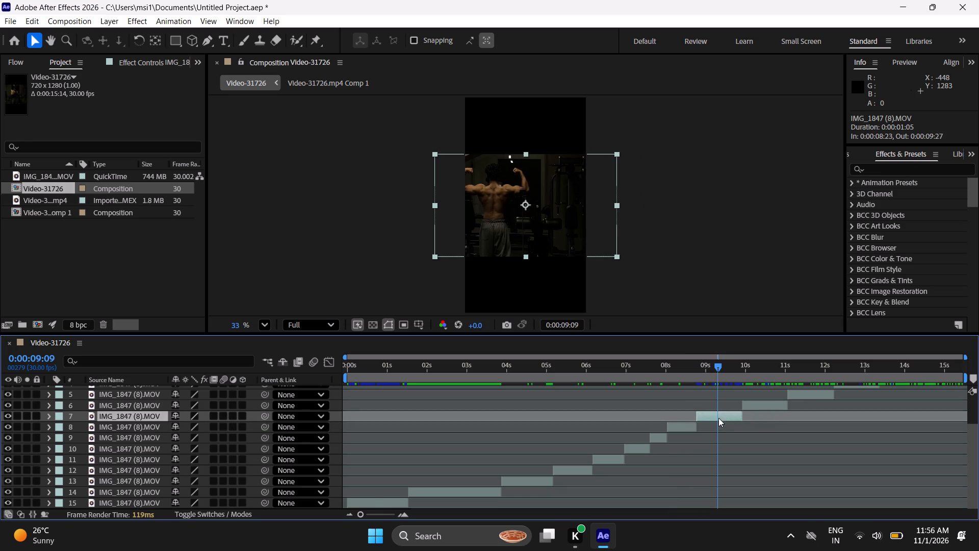
key(p)
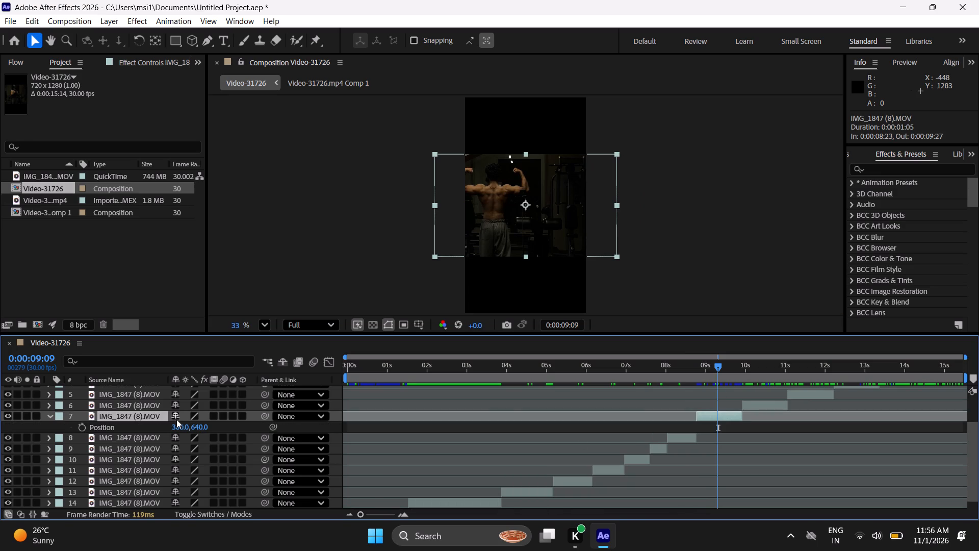
drag(183, 425, 257, 423)
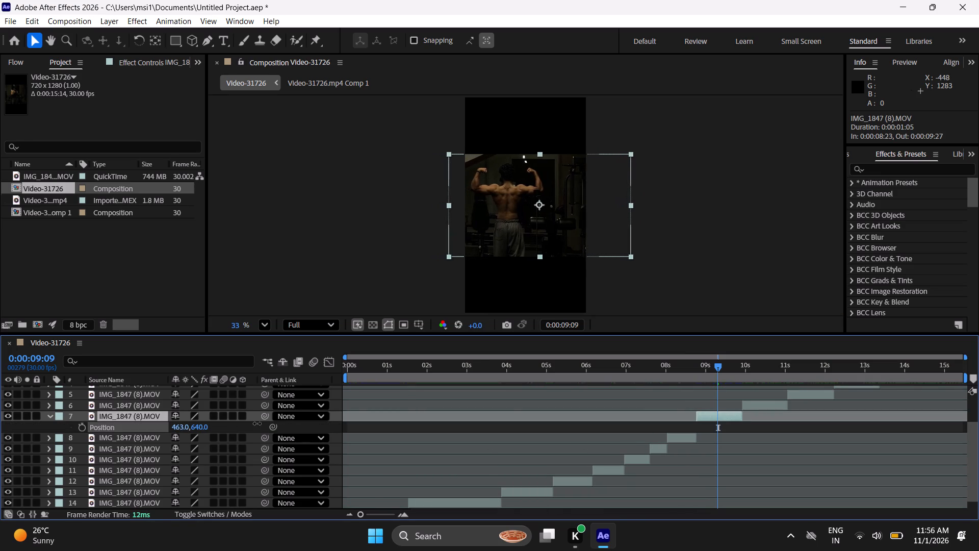
drag(257, 423, 292, 423)
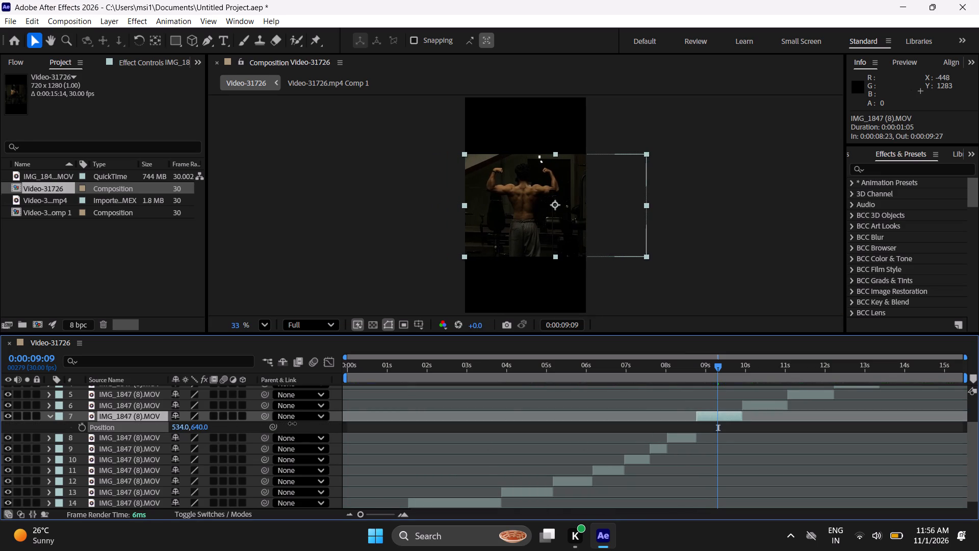
drag(292, 423, 292, 423)
key(u)
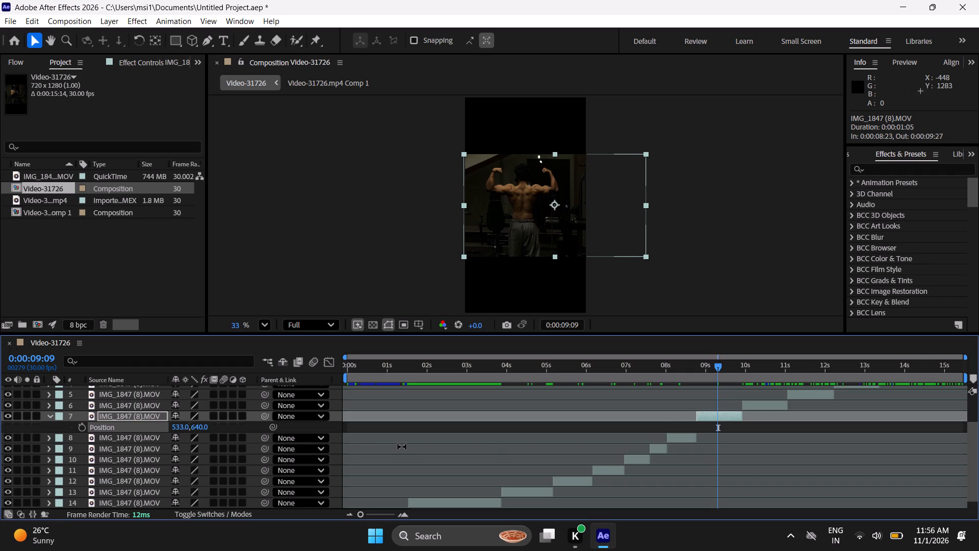
Shift the back-facing segment starting at 0:00:09:28 horizontally to position 533, 640 to centre the subject.
drag(751, 375, 775, 376)
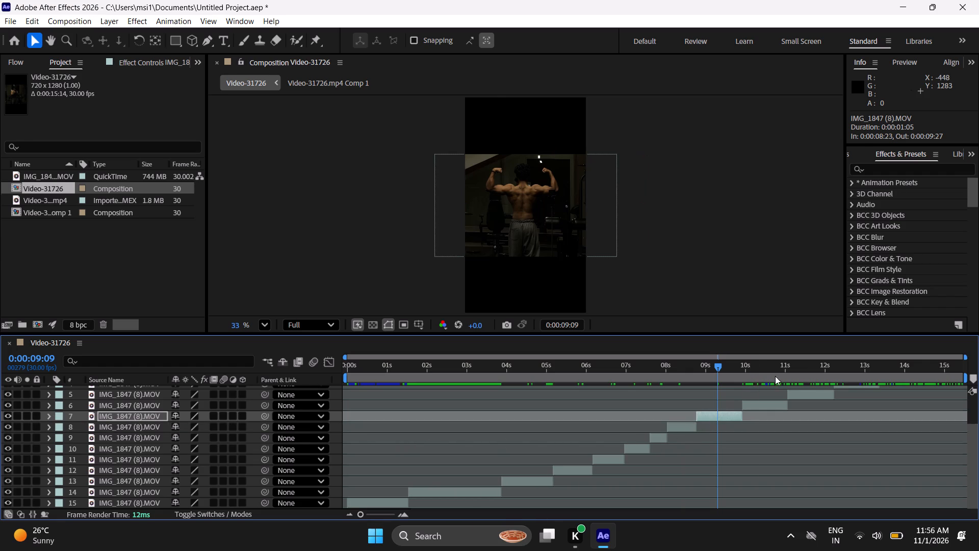
drag(775, 376, 779, 378)
click(753, 404)
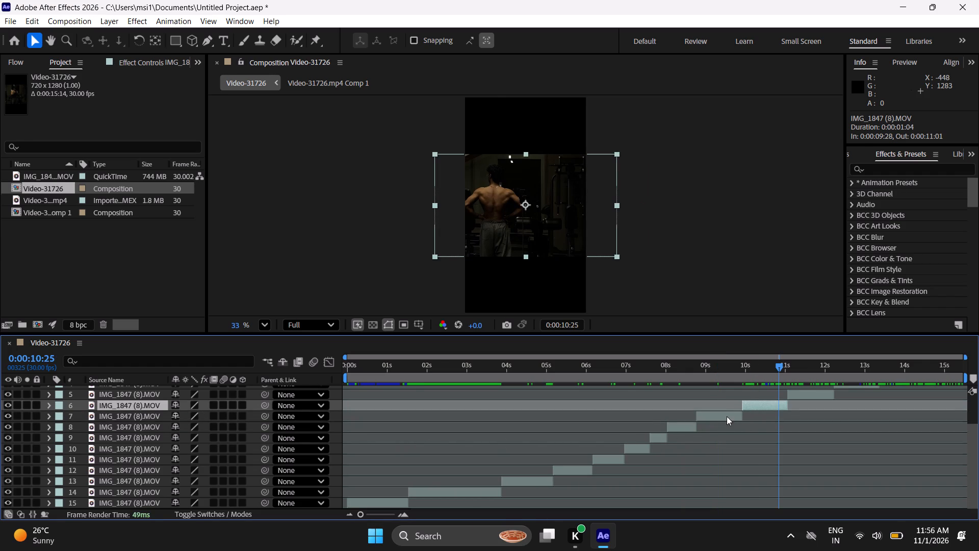
key(p)
drag(166, 416, 172, 415)
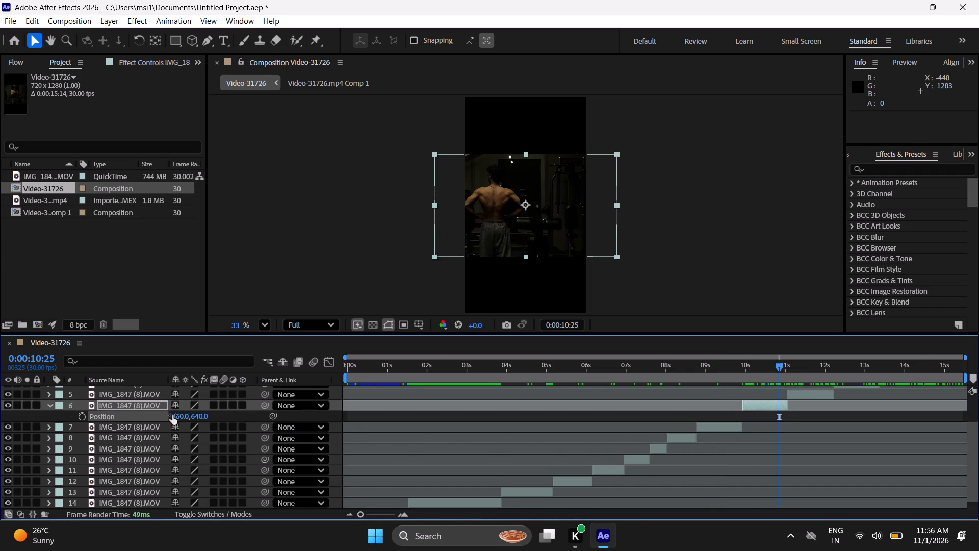
drag(178, 415, 272, 425)
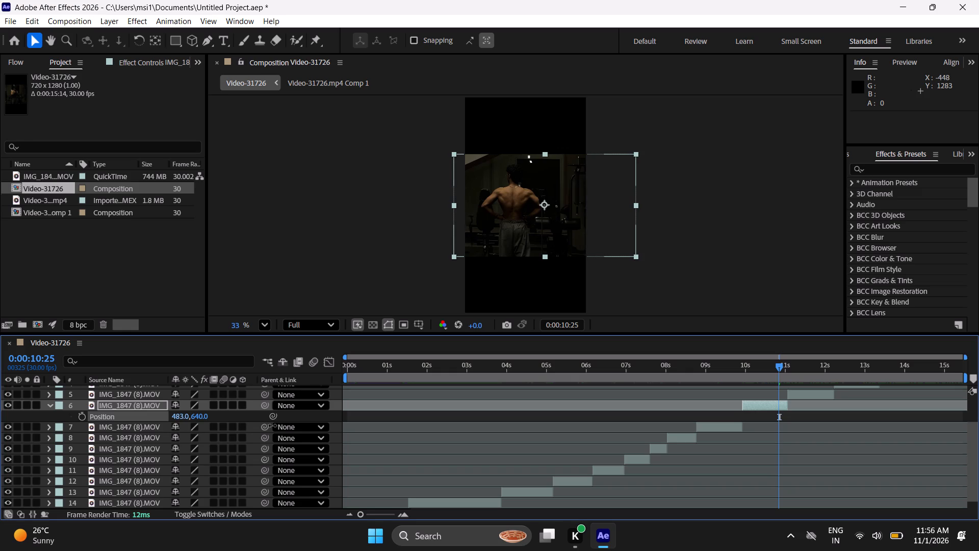
drag(272, 425, 300, 427)
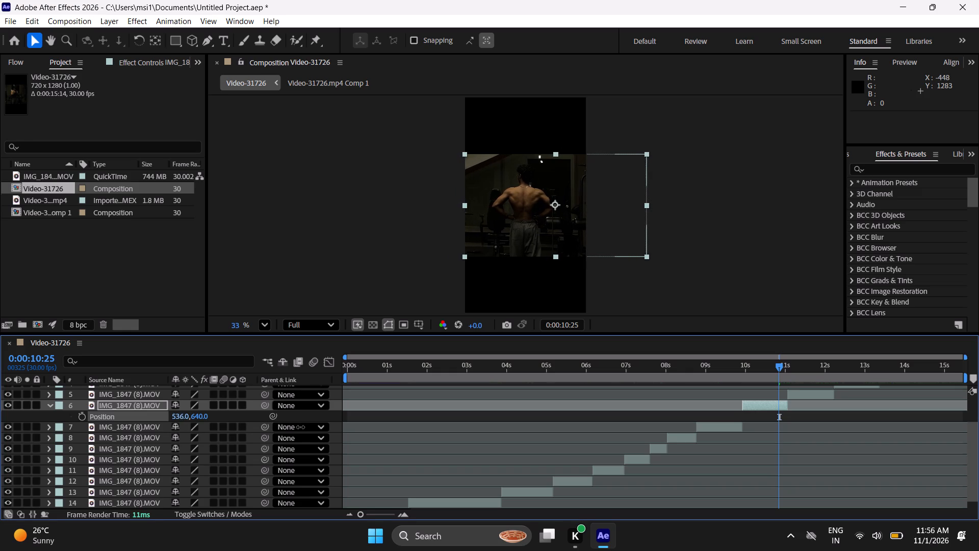
drag(300, 427, 300, 428)
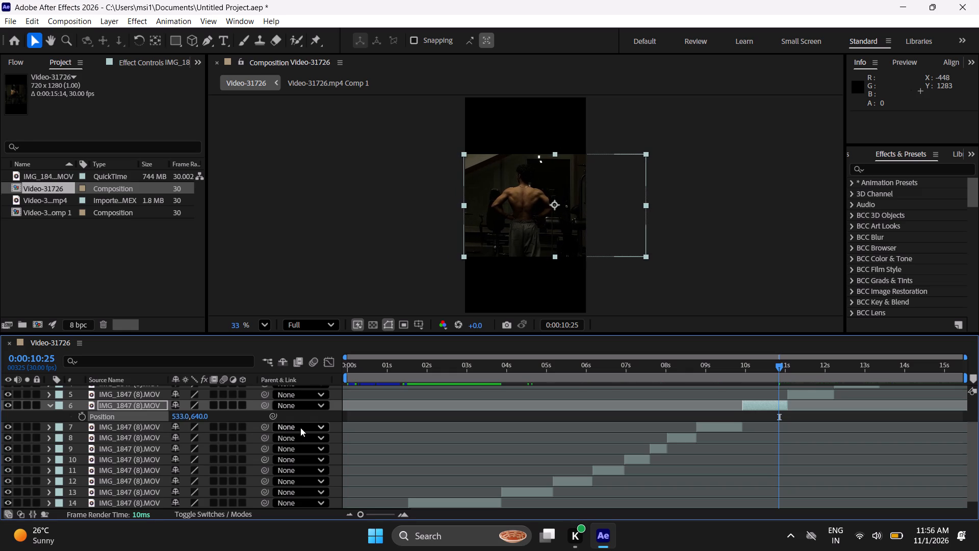
key(p)
Shift the standing side-pose segment starting at 0:00:11:02 horizontally so the subject sits in the centre of the frame.
scroll(519, 450, up, 2)
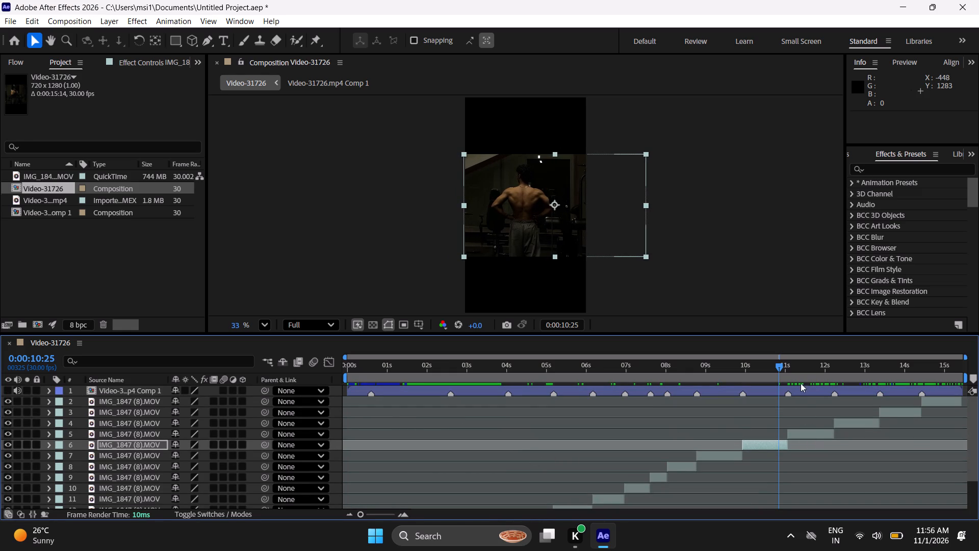
drag(801, 372, 819, 380)
click(809, 435)
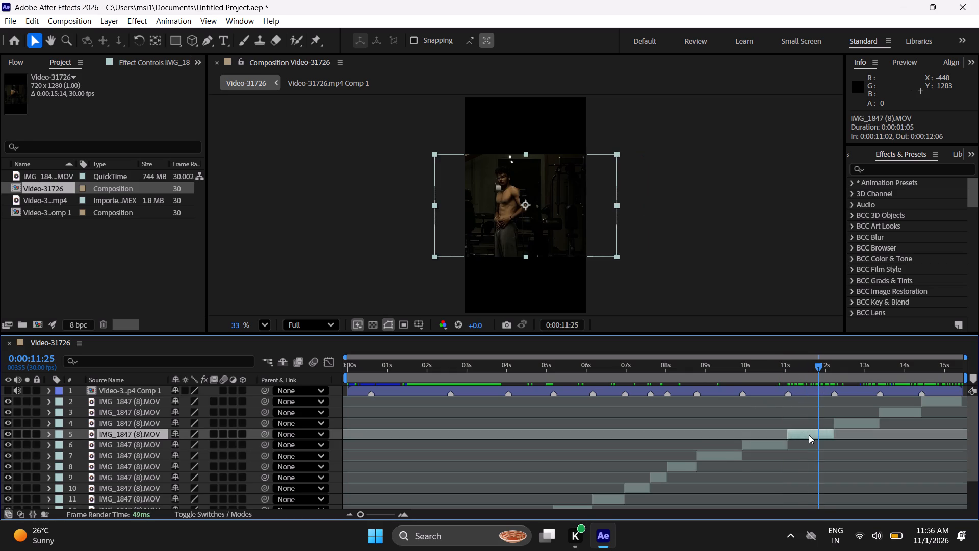
key(p)
drag(182, 446, 185, 446)
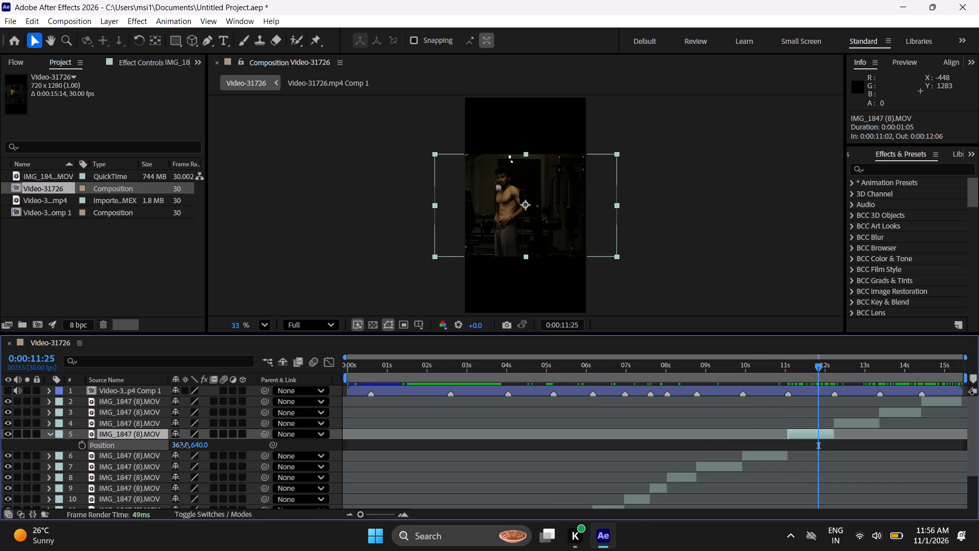
drag(185, 446, 240, 457)
key(p)
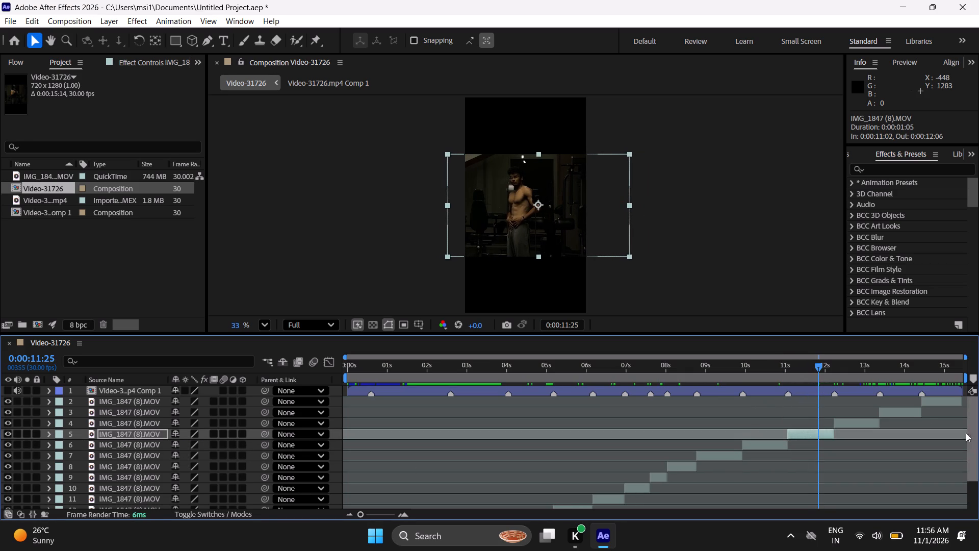
Shift the front double-biceps segment starting at 0:00:12:07 horizontally to position 531, 640 to centre the subject.
click(856, 378)
click(858, 424)
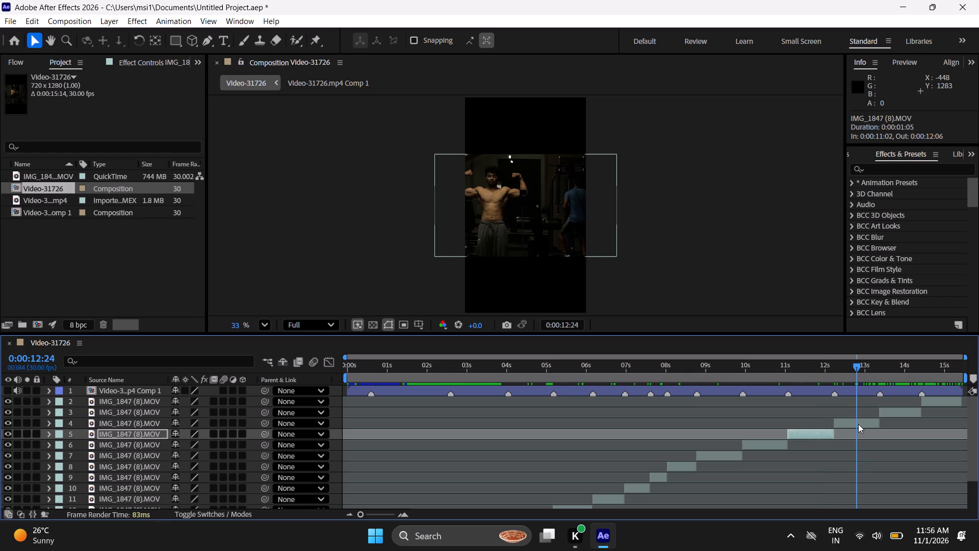
key(p)
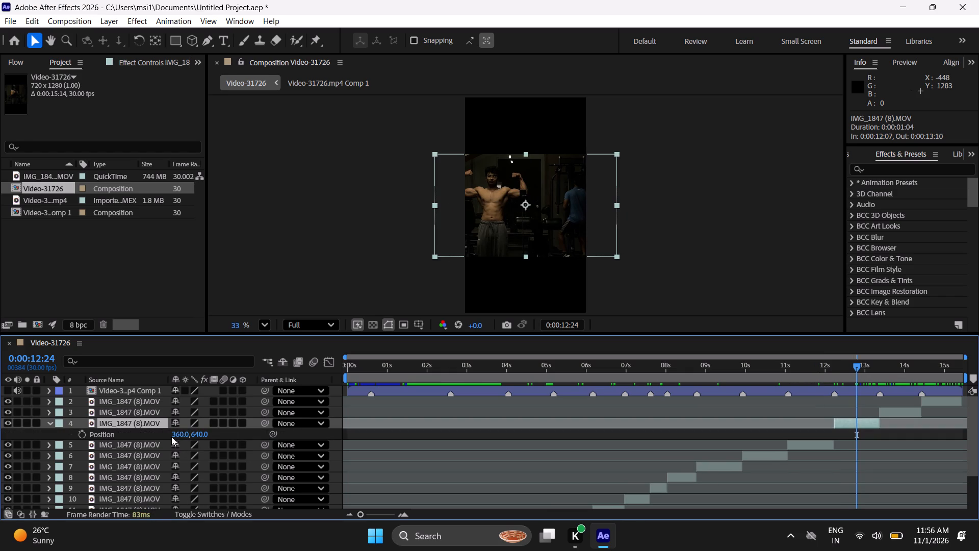
drag(182, 435, 286, 441)
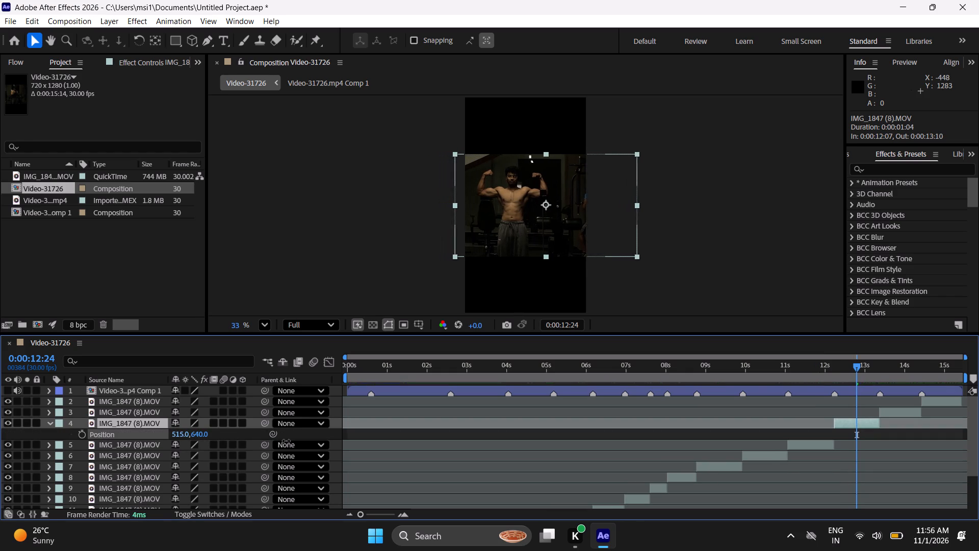
drag(286, 441, 302, 446)
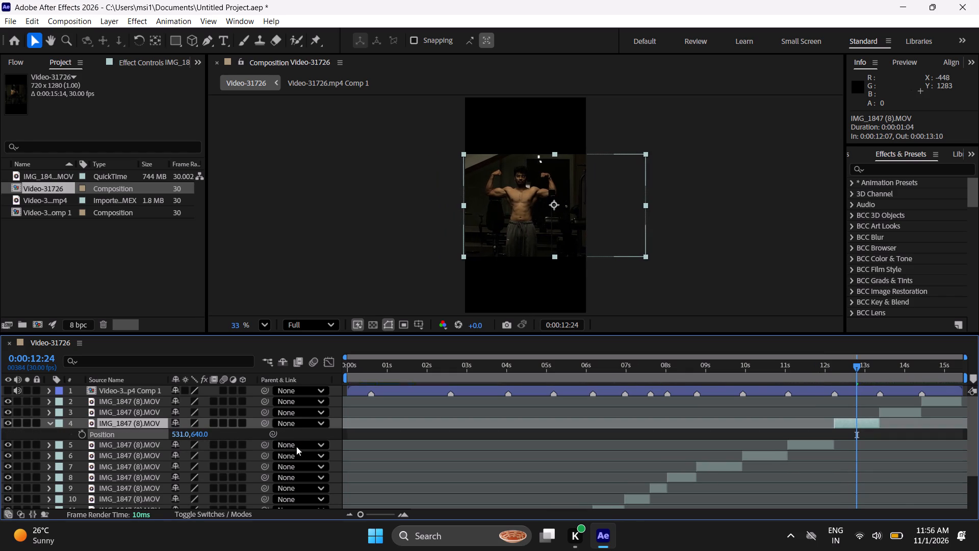
key(p)
Shift the twisted back-pose segment starting at 0:00:13:11 horizontally to position 528, 640, leaving its position without keyframes.
click(892, 375)
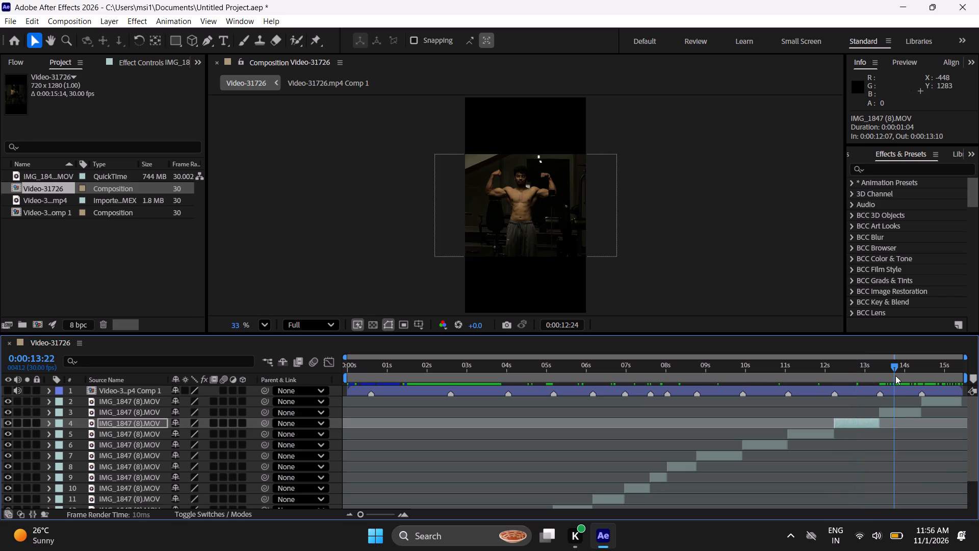
click(890, 418)
click(889, 411)
key(p)
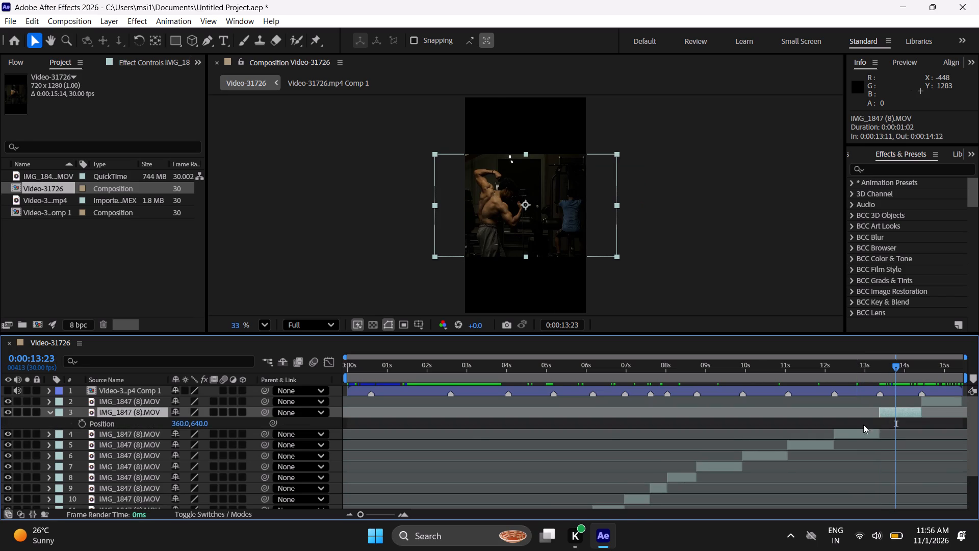
drag(173, 425, 225, 431)
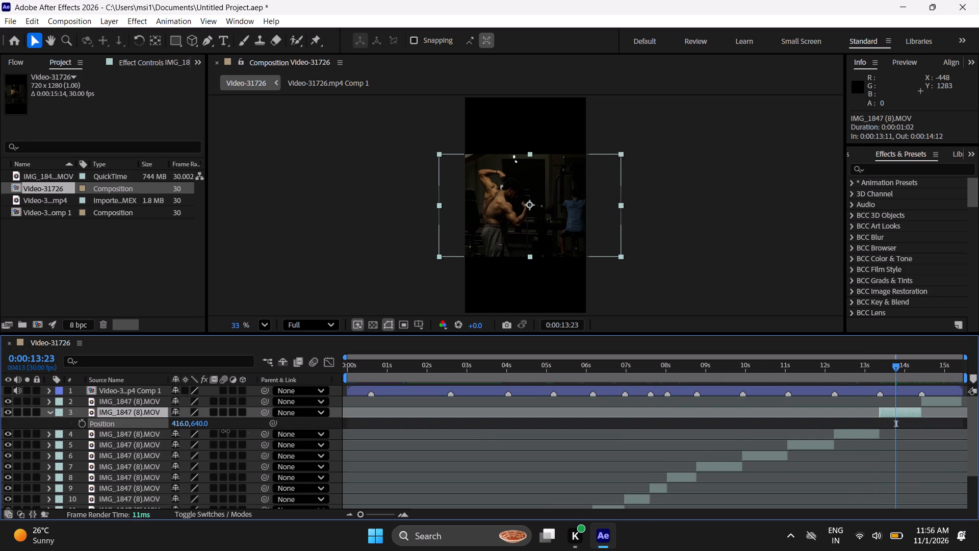
drag(225, 431, 288, 433)
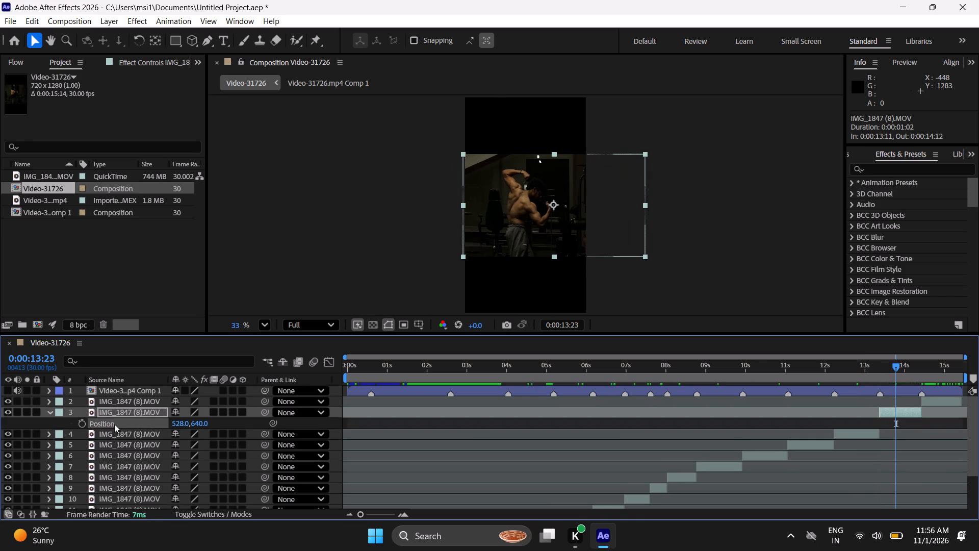
click(55, 411)
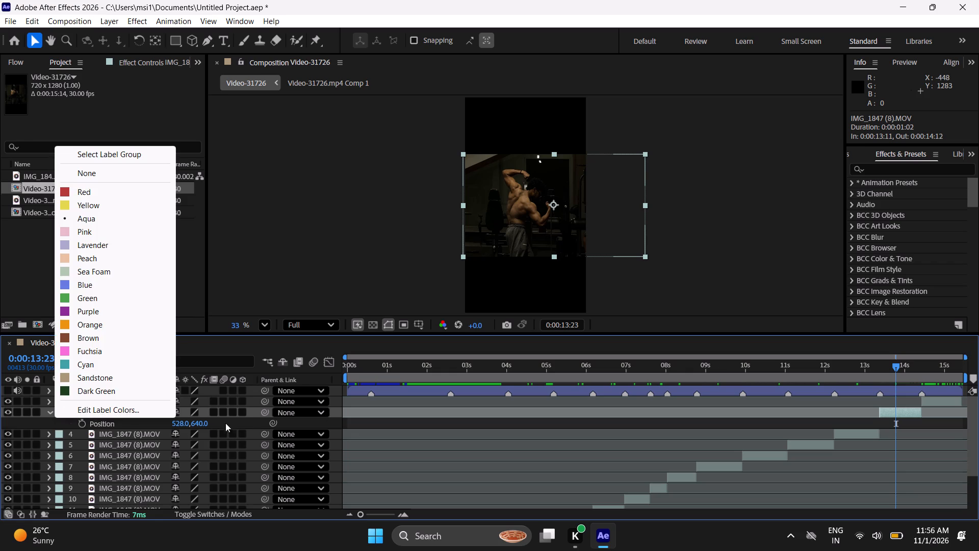
click(86, 426)
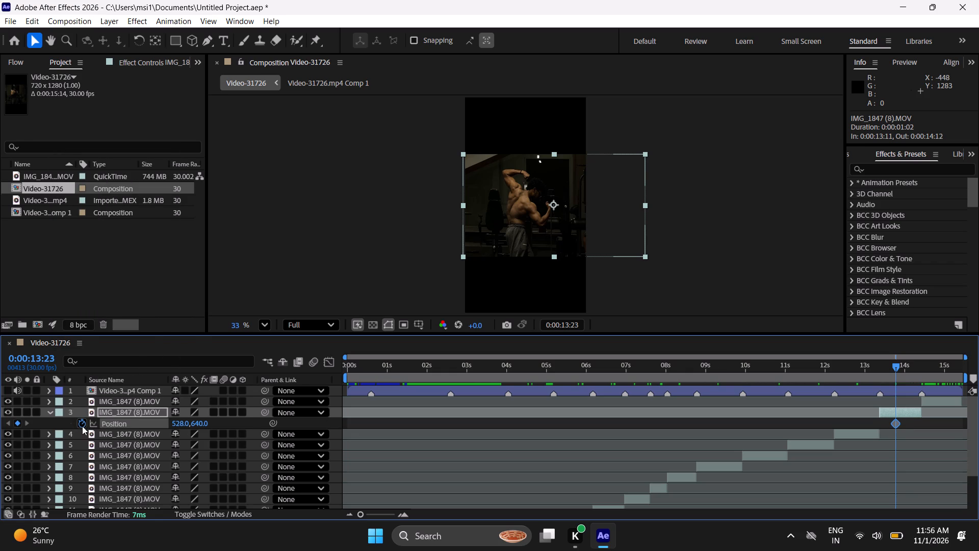
click(82, 426)
click(51, 410)
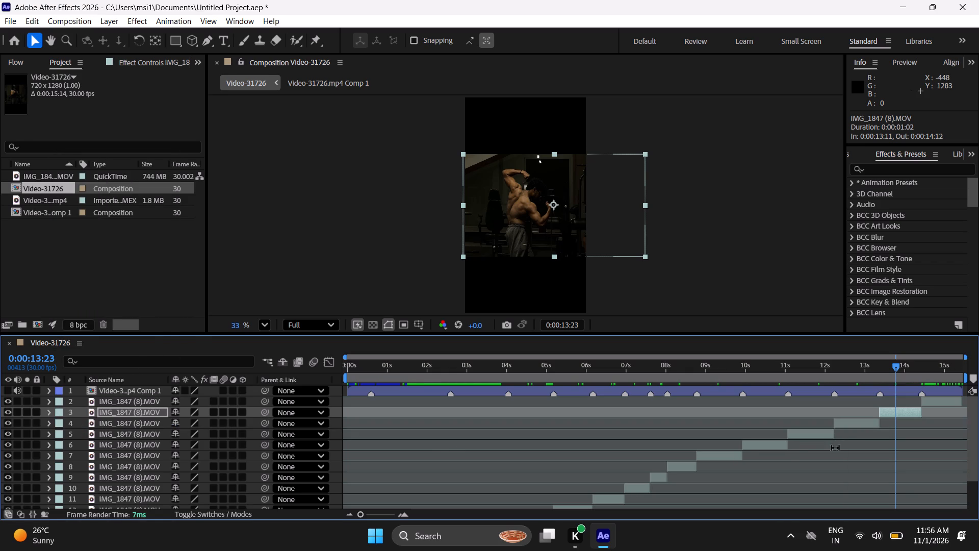
Shift the final front-pose segment starting at 0:00:14:13 horizontally to position 528, 640 to centre the subject.
drag(933, 375, 943, 383)
scroll(923, 427, up, 3)
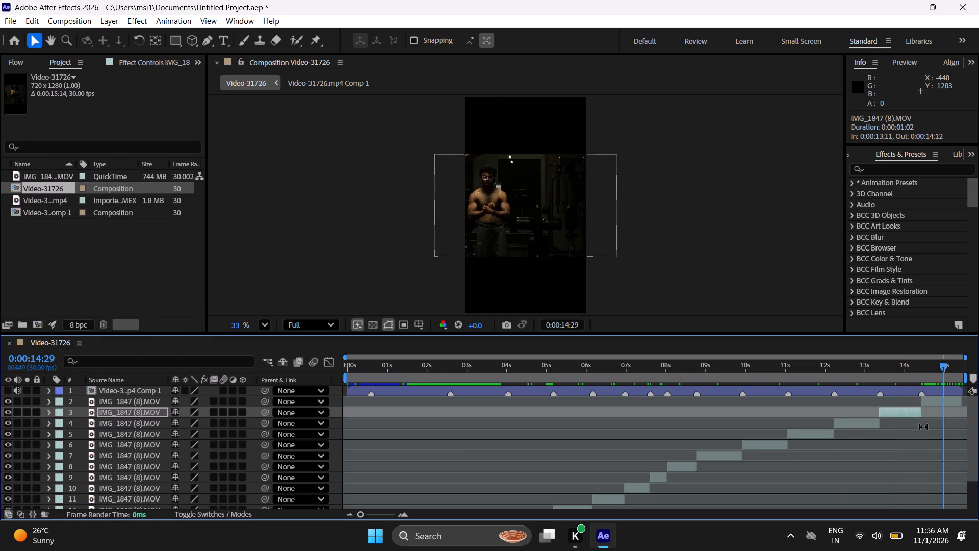
click(933, 400)
key(p)
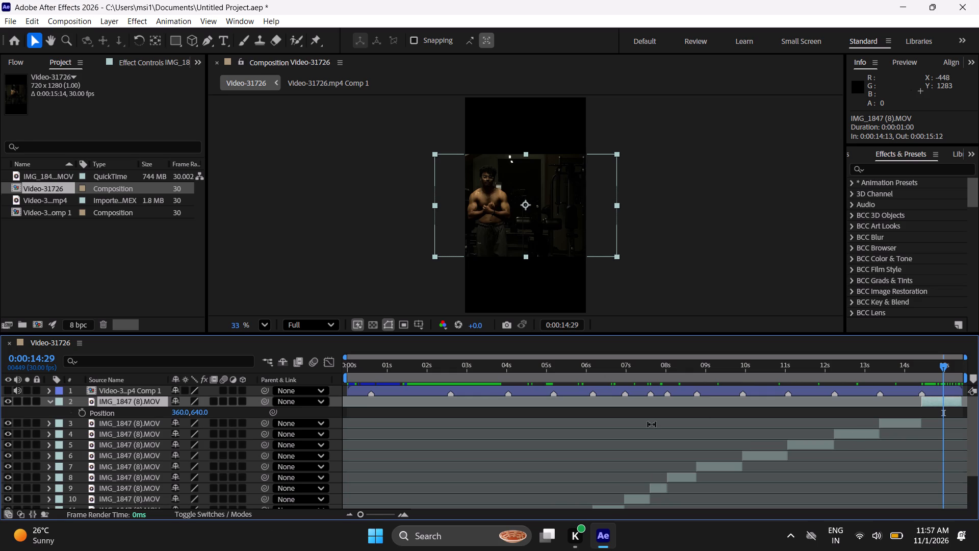
drag(188, 413, 242, 420)
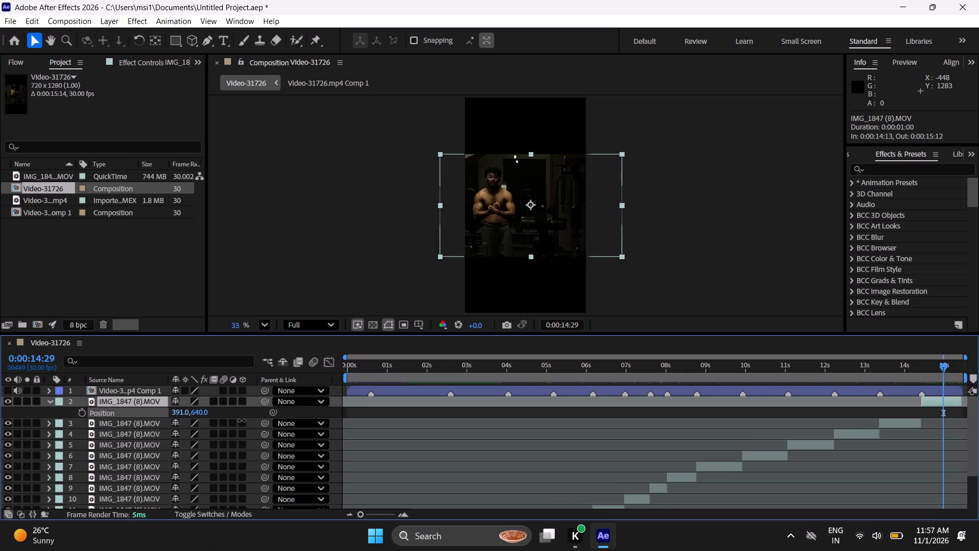
drag(242, 420, 308, 420)
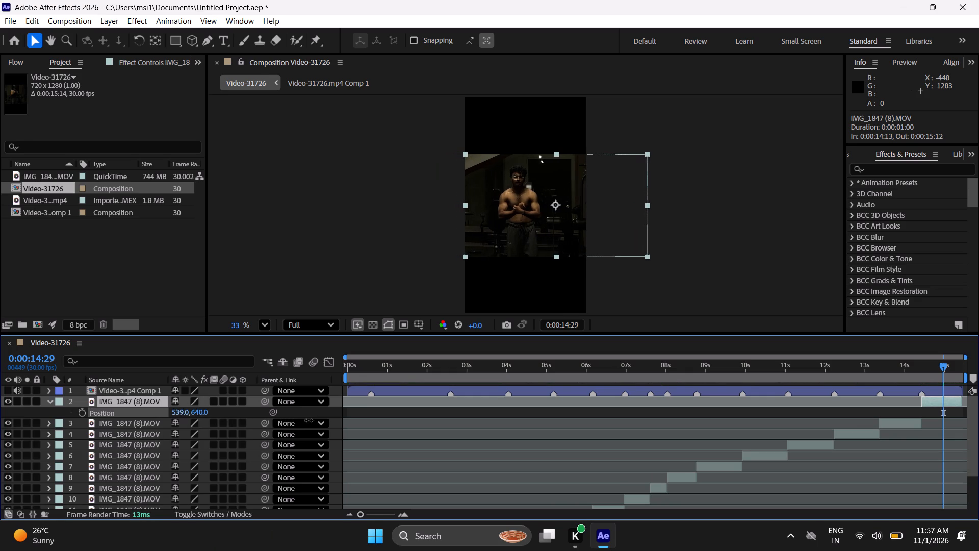
drag(308, 420, 302, 420)
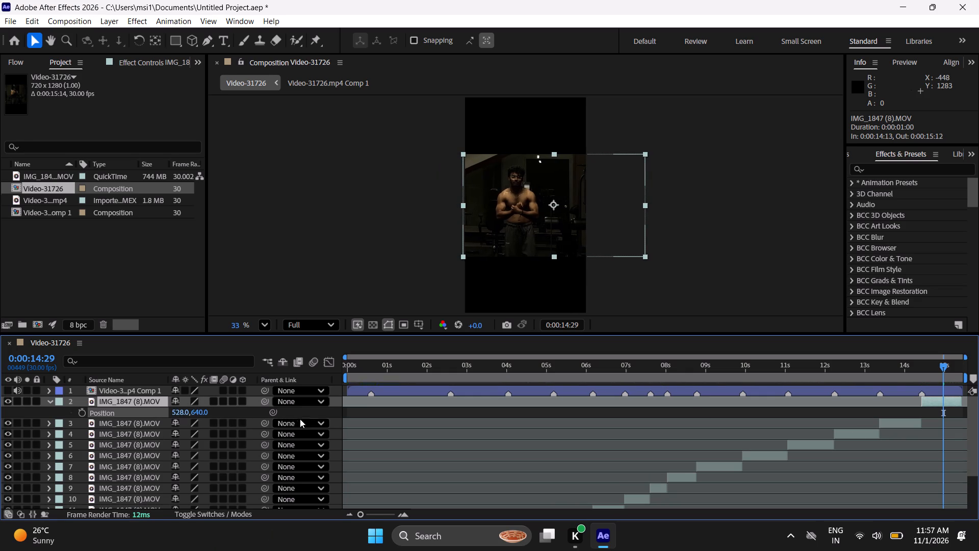
click(49, 402)
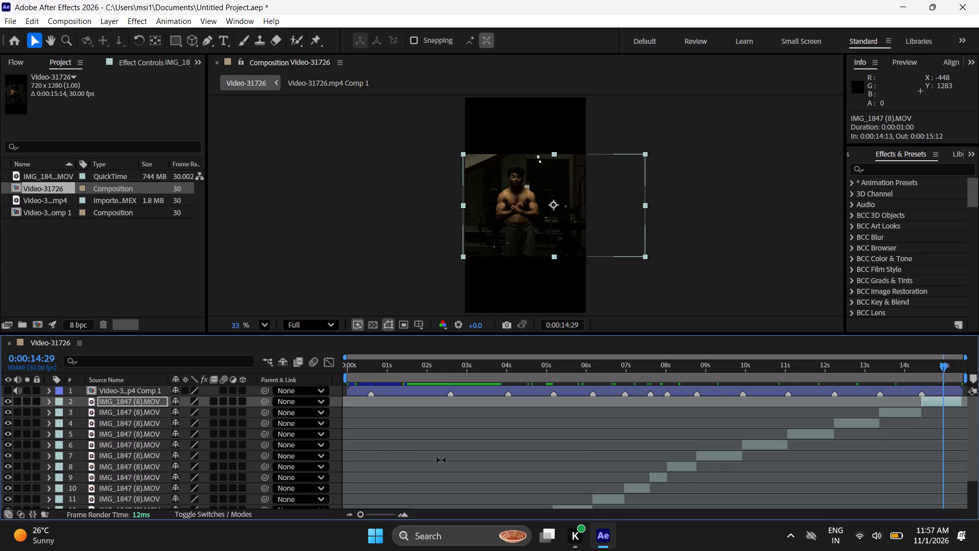
scroll(441, 460, down, 7)
click(745, 192)
scroll(634, 427, up, 5)
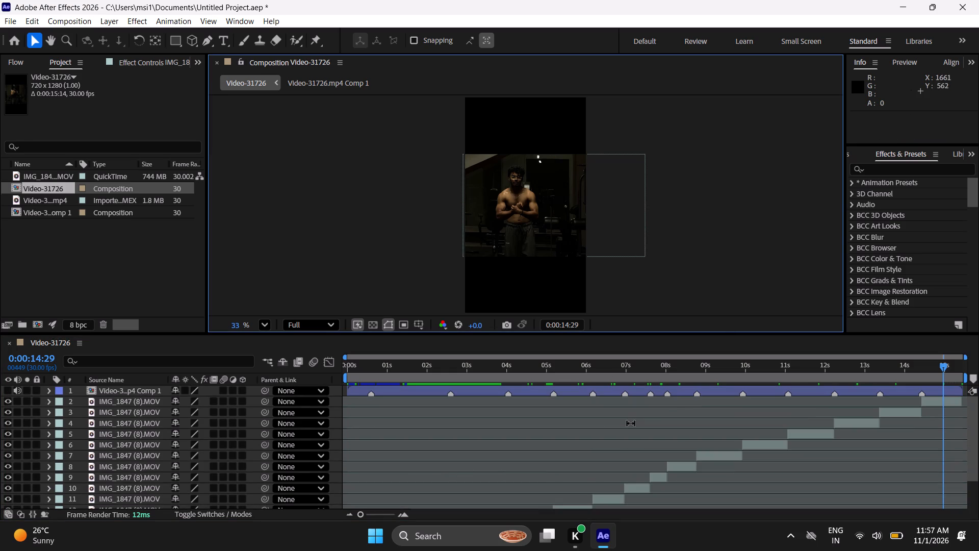
Play the Video-31726 composition from 0:00:00:00 to review the framing of the pose segments.
click(341, 343)
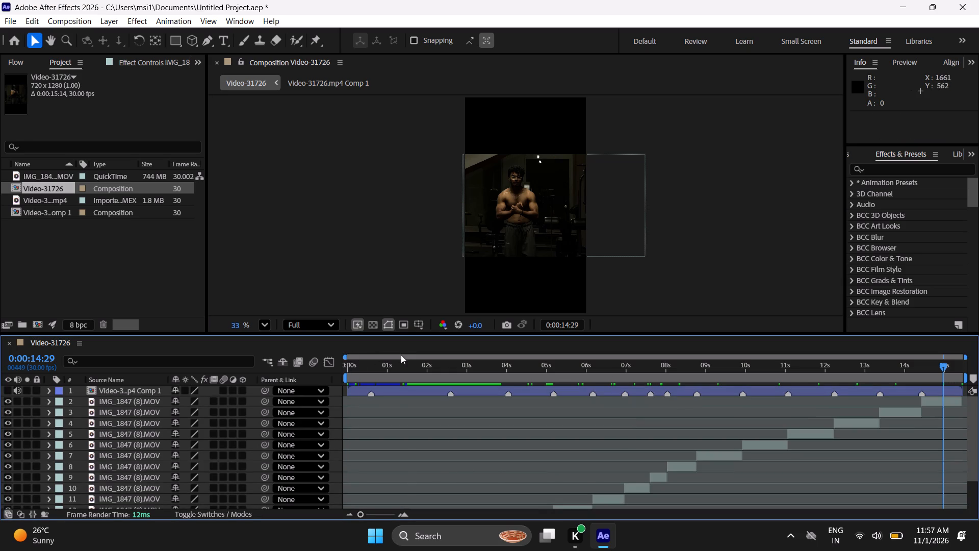
drag(407, 361, 167, 373)
scroll(478, 484, down, 7)
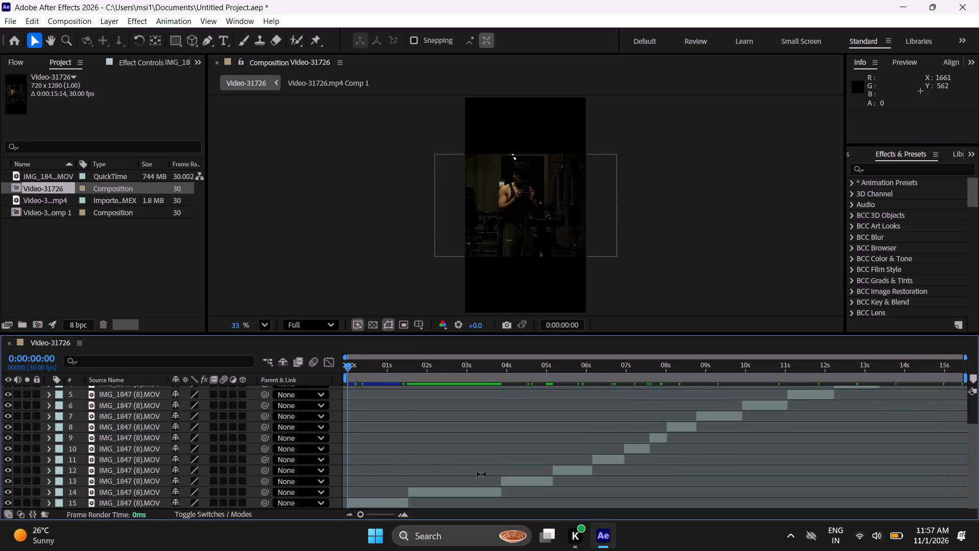
scroll(480, 470, up, 5)
scroll(480, 470, down, 5)
click(405, 270)
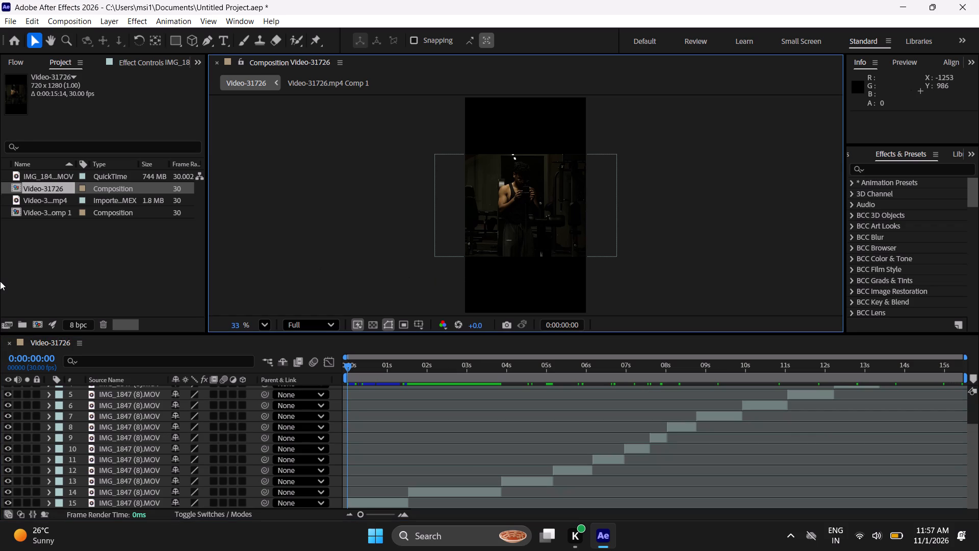
key(space)
key(space)
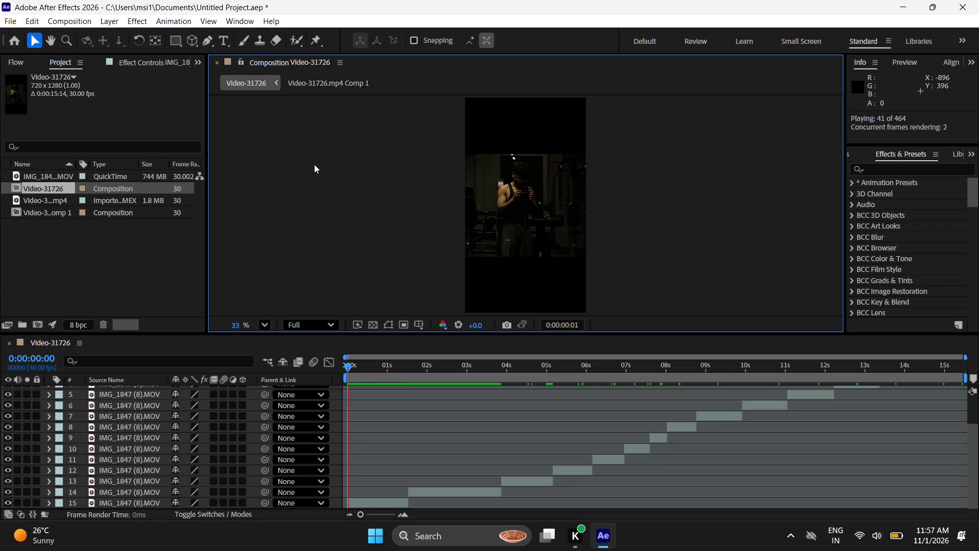
key(space)
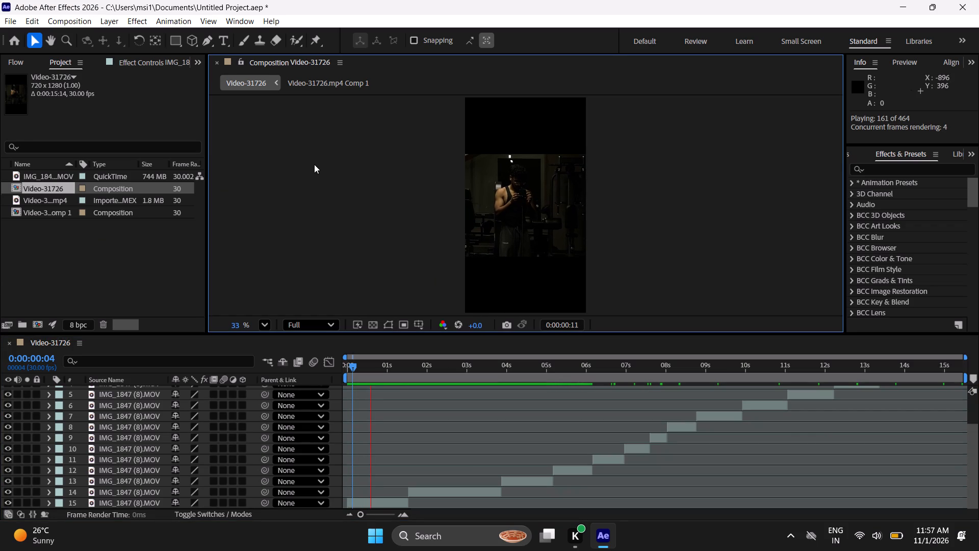
Examine the playing preview at different magnifications, including 50% and 100%, finishing with Fit up to 100%.
scroll(296, 193, down, 1)
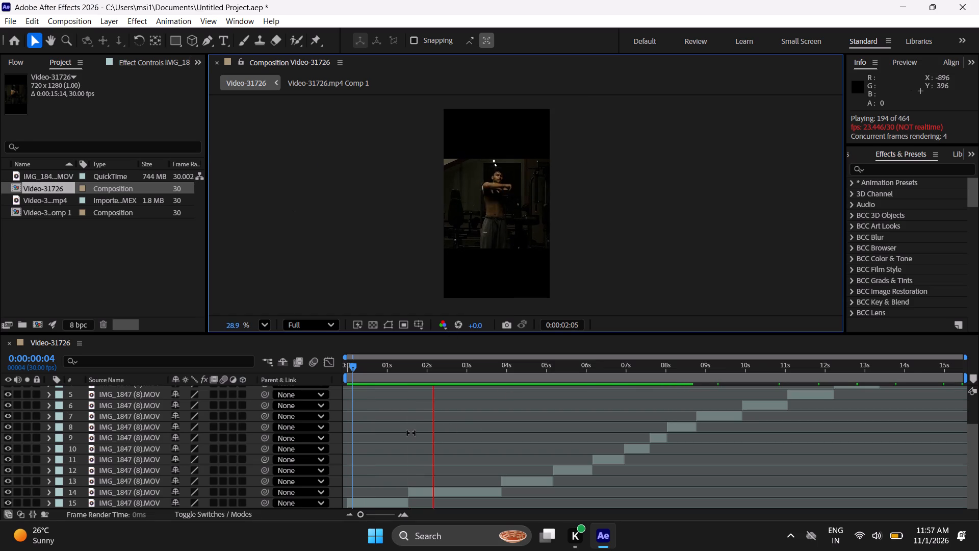
scroll(411, 433, up, 10)
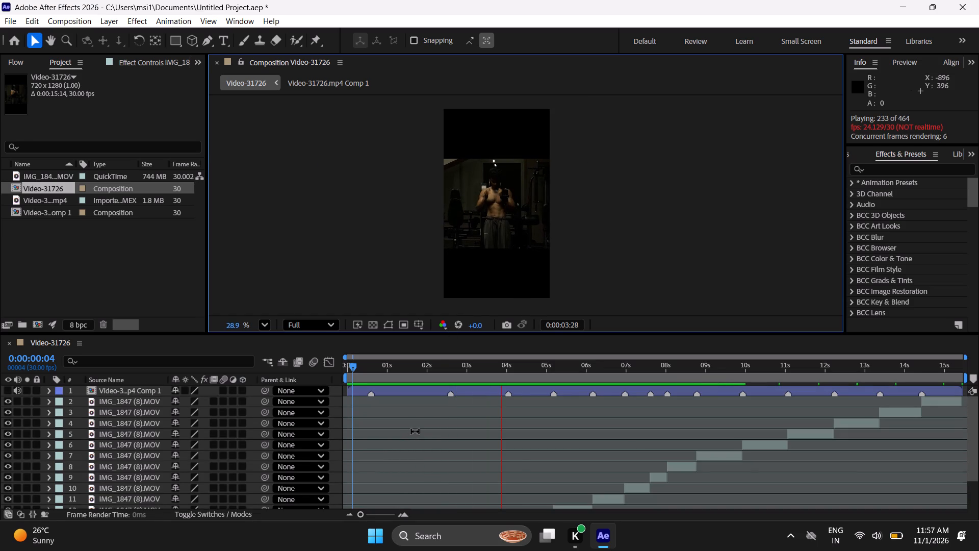
scroll(525, 179, up, 3)
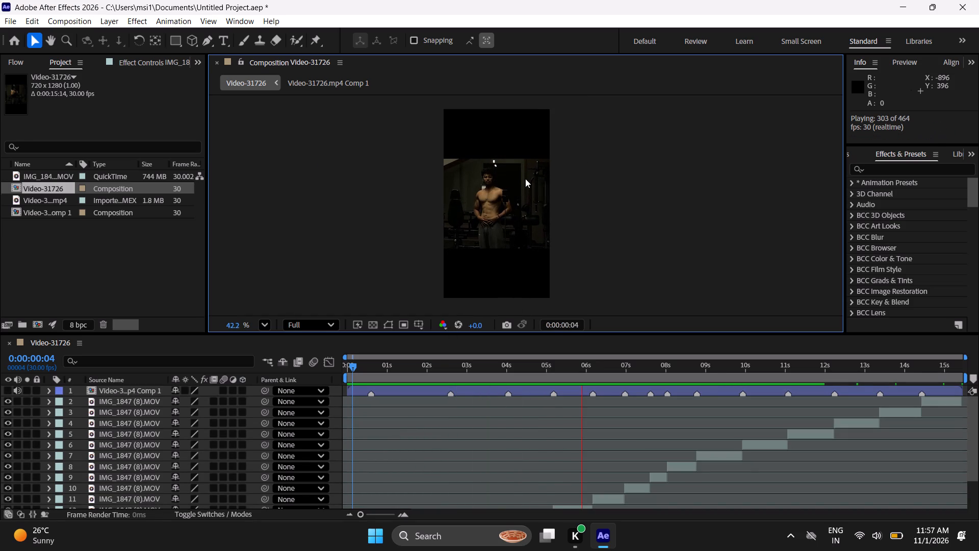
drag(480, 210, 496, 210)
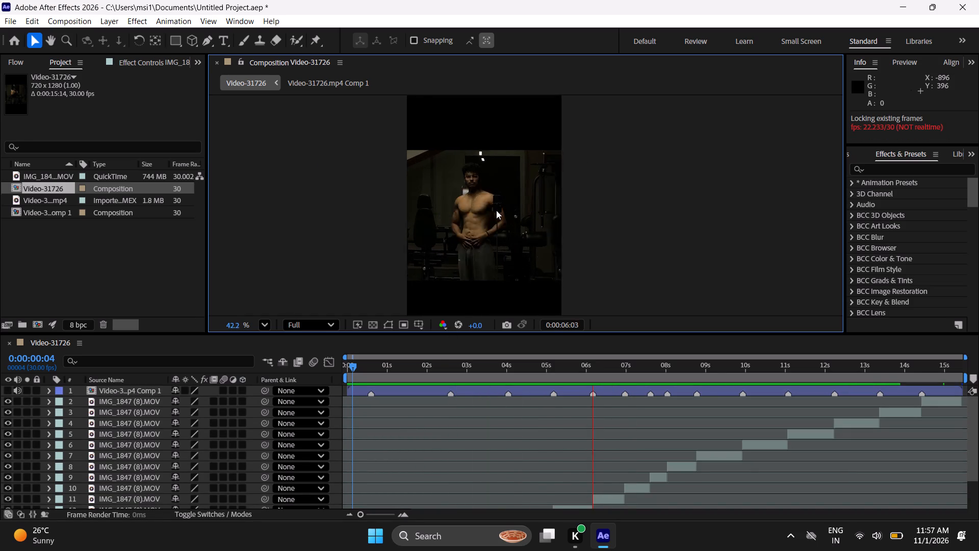
drag(496, 210, 521, 218)
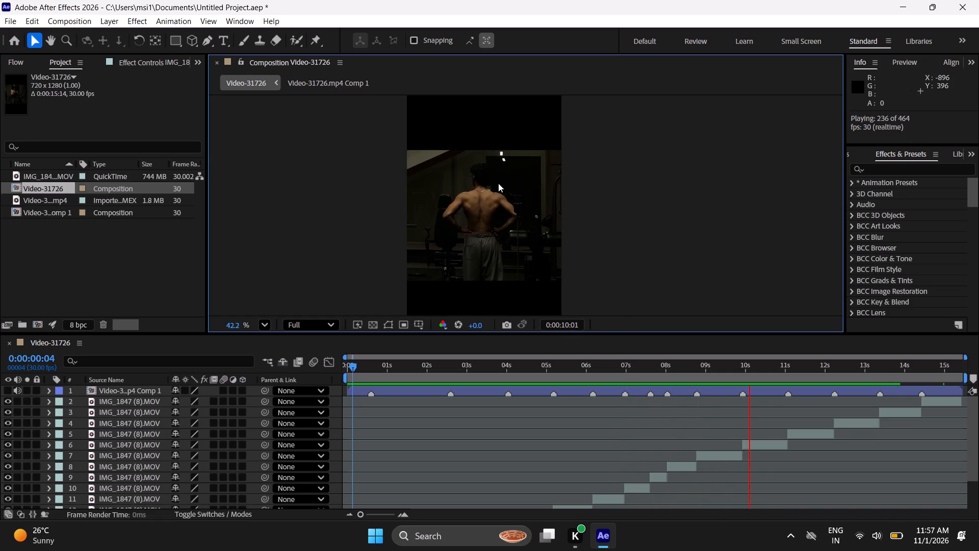
scroll(500, 181, up, 1)
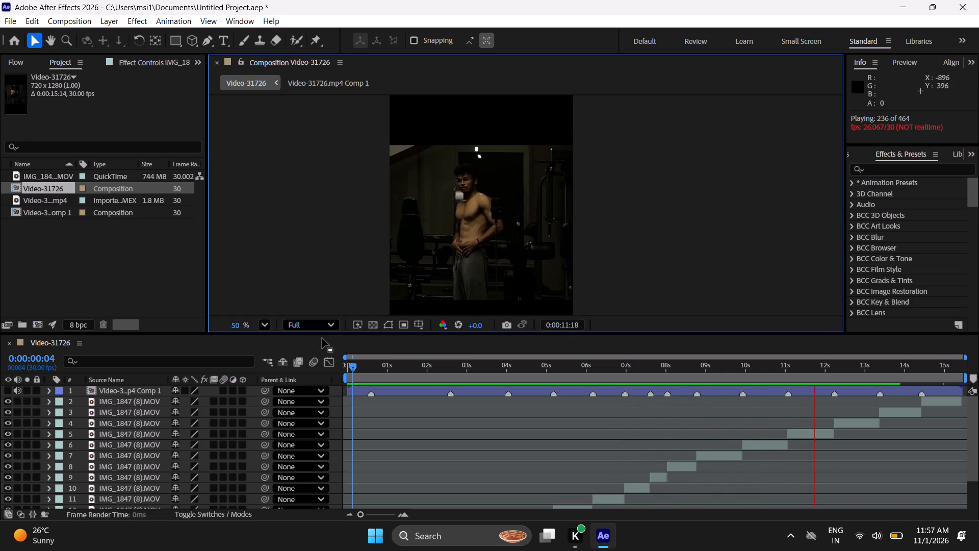
click(266, 328)
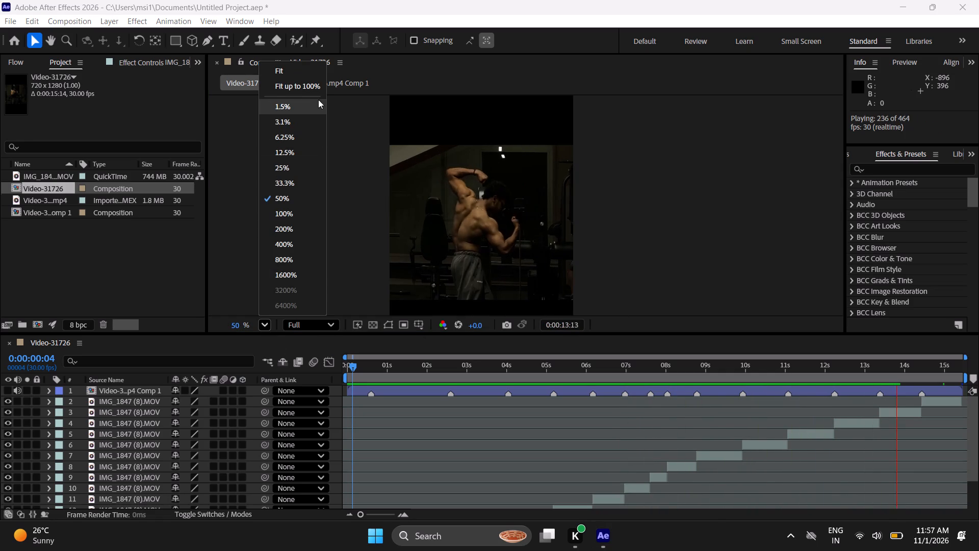
click(319, 87)
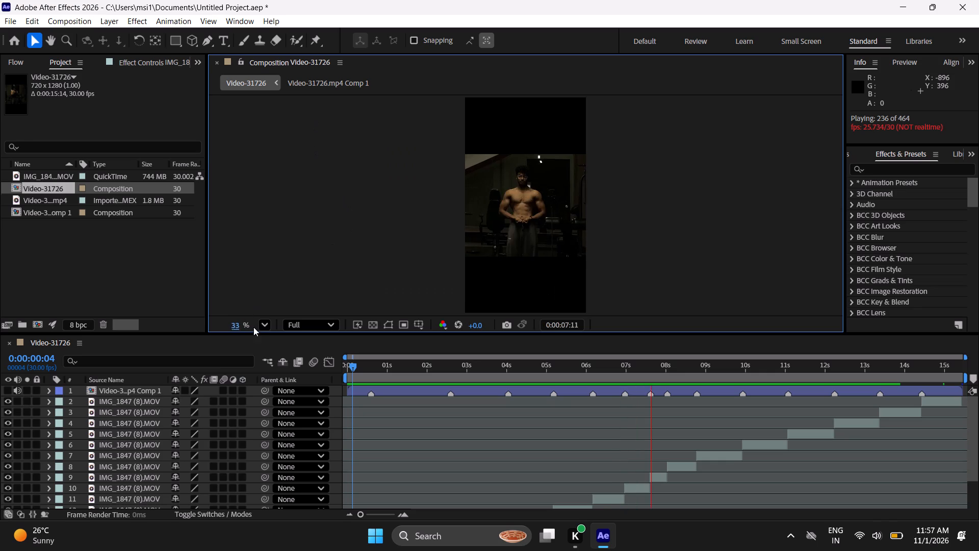
click(264, 324)
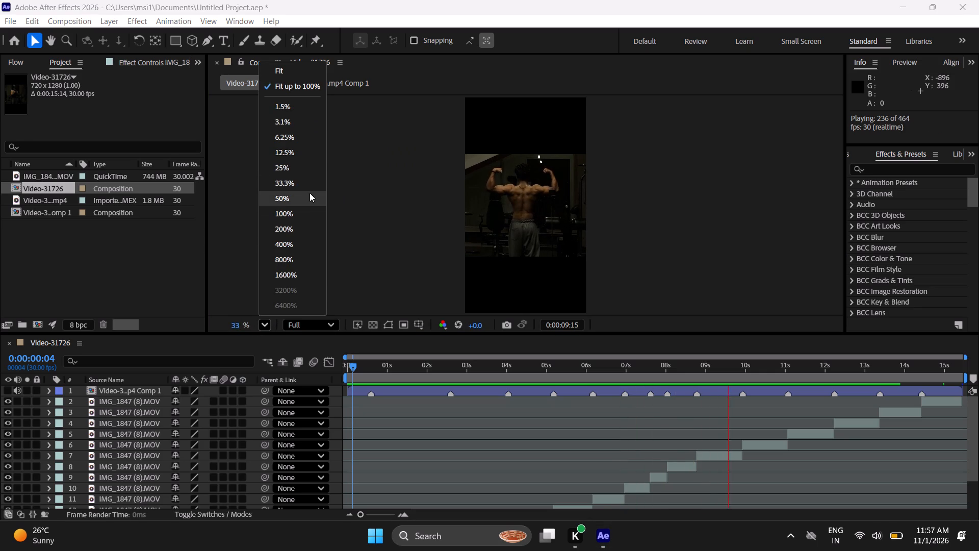
click(310, 193)
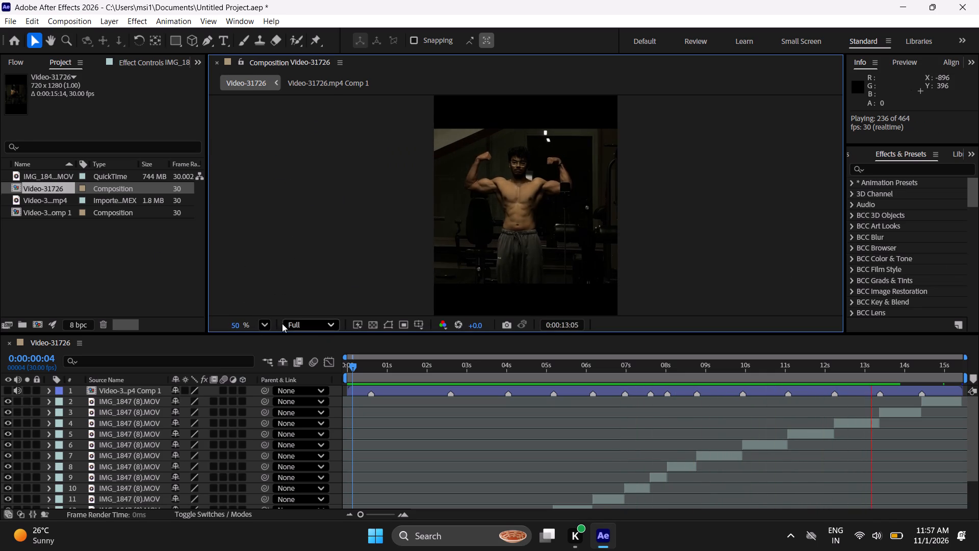
click(259, 324)
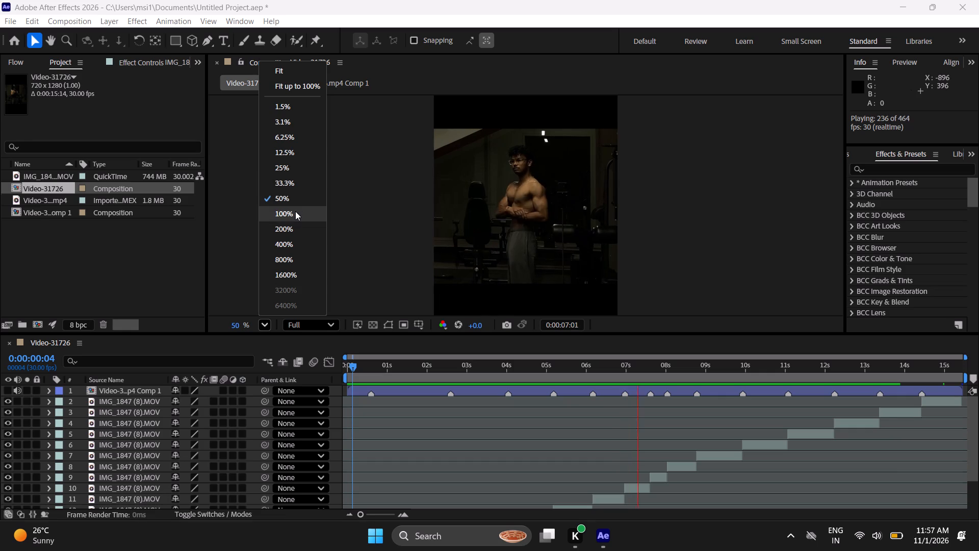
click(295, 212)
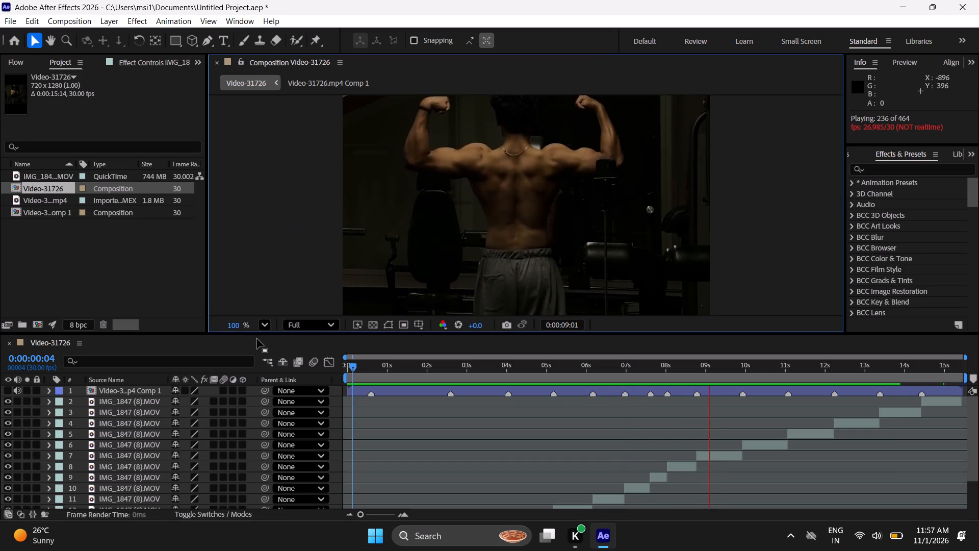
click(266, 325)
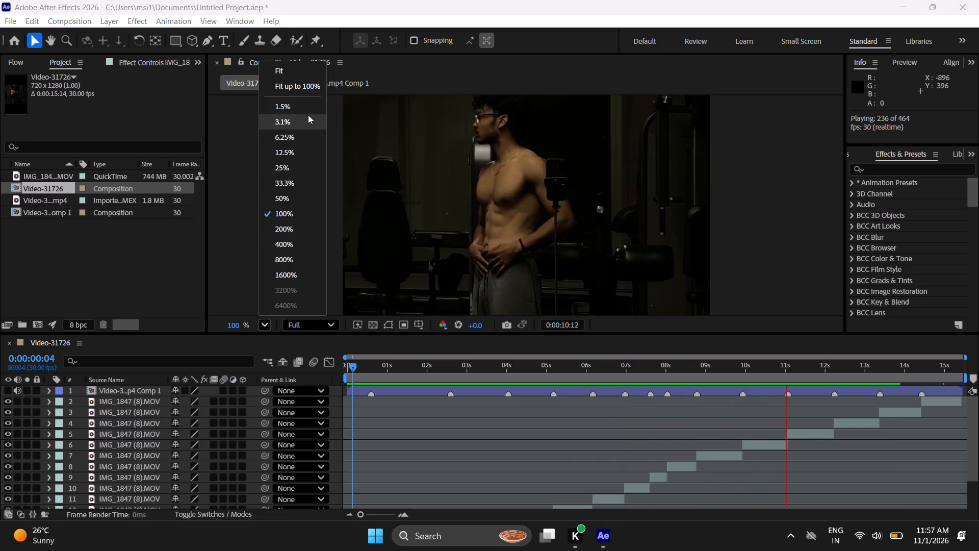
click(311, 90)
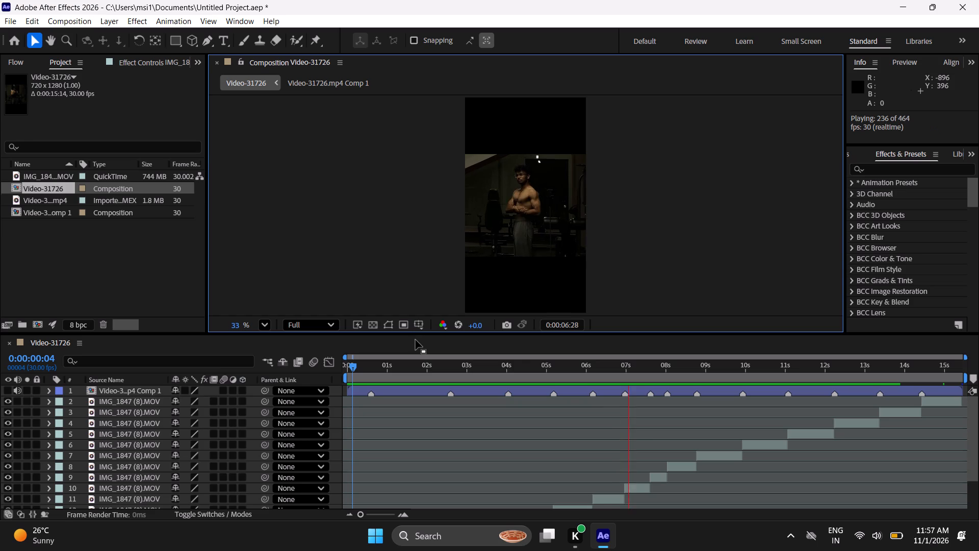
Replay the whole composition from 0:00:00:00 to check the pose sequence and its timing.
drag(422, 361, 292, 408)
scroll(479, 433, down, 6)
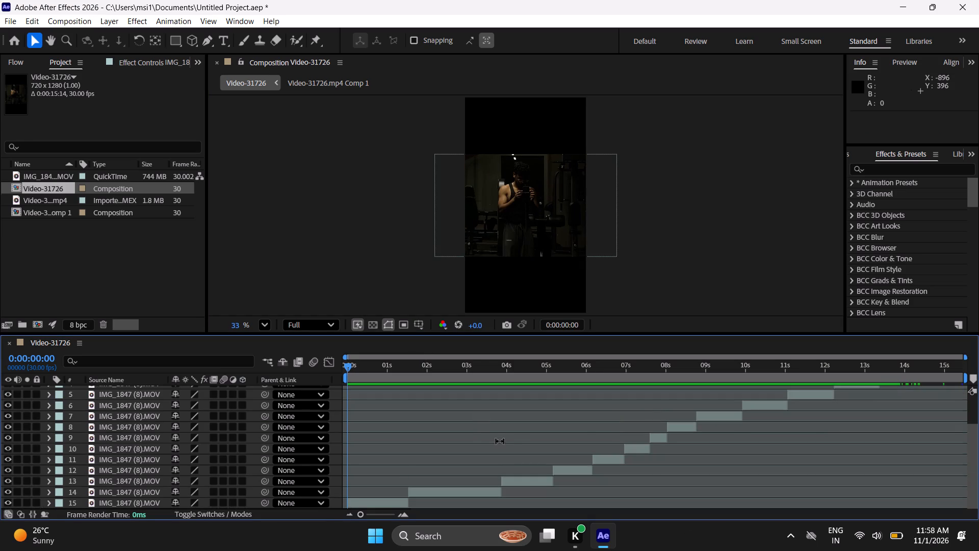
key(space)
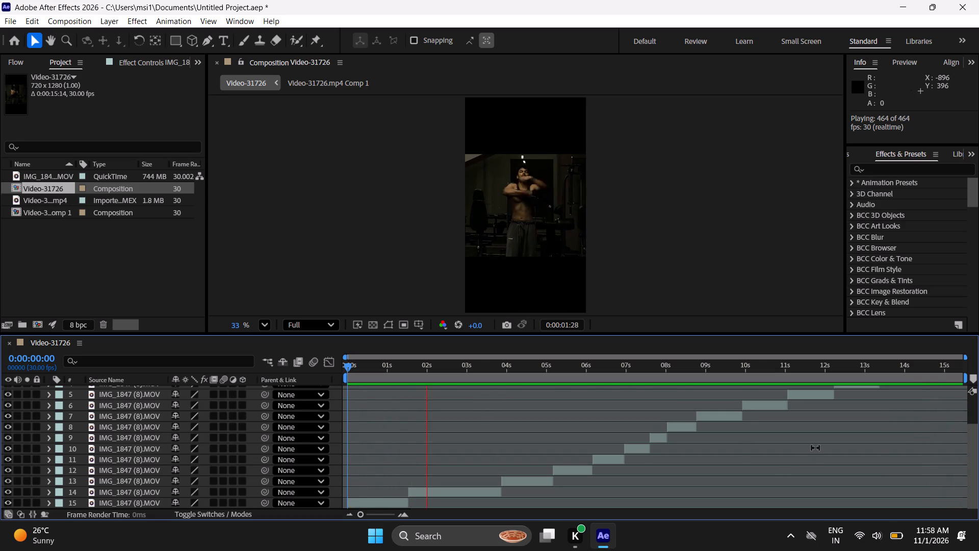
Extend the end of the final IMG_1847 (8).MOV segment to 0:00:15:14, the end of the composition.
scroll(815, 448, up, 6)
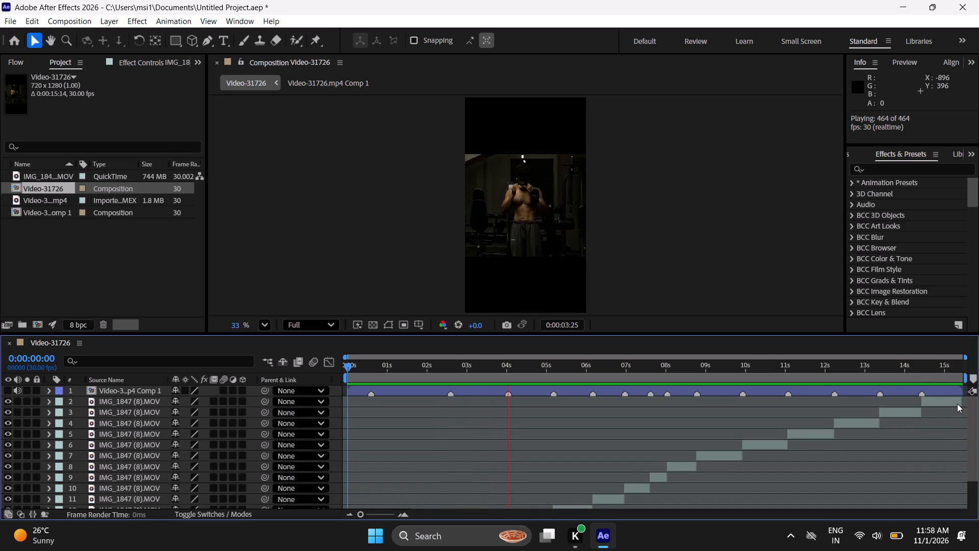
click(957, 404)
drag(962, 401, 962, 403)
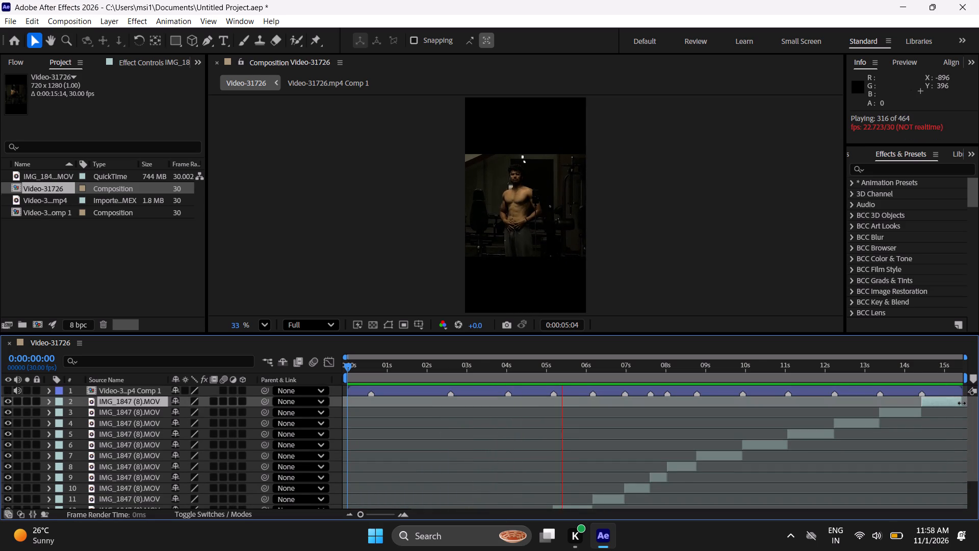
drag(962, 403, 966, 407)
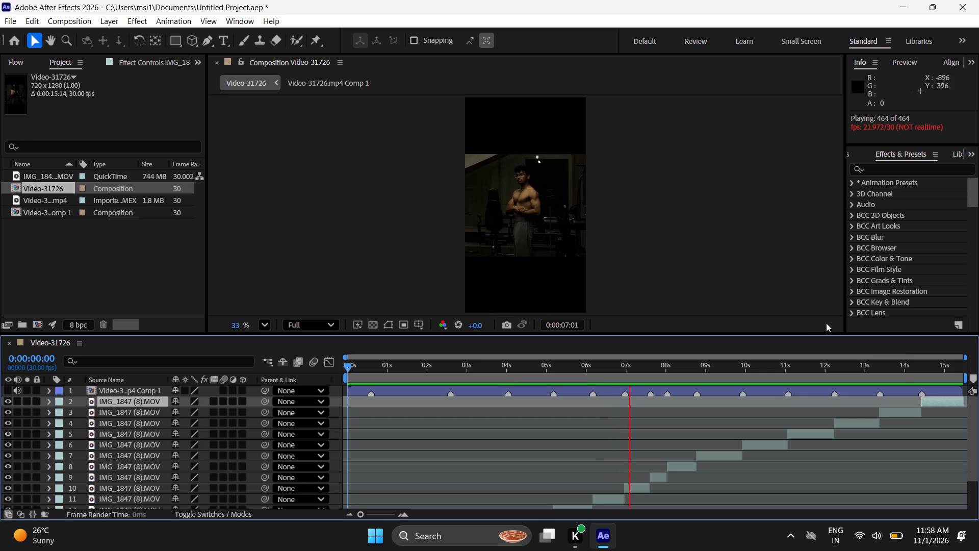
click(968, 400)
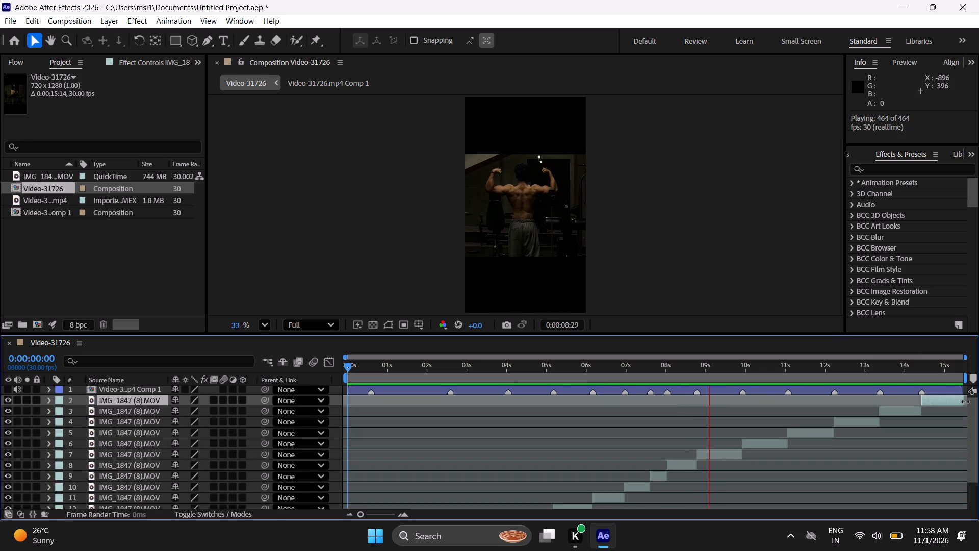
click(963, 402)
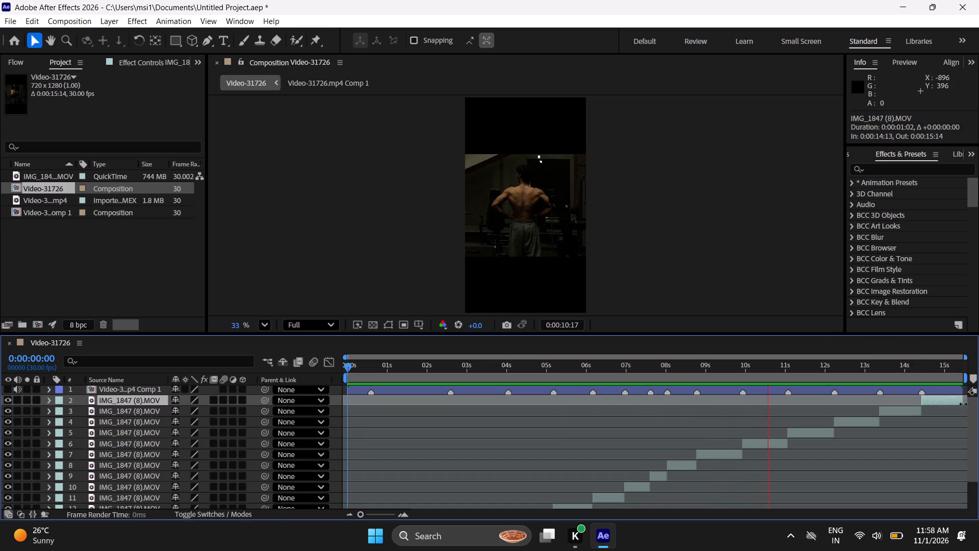
click(763, 312)
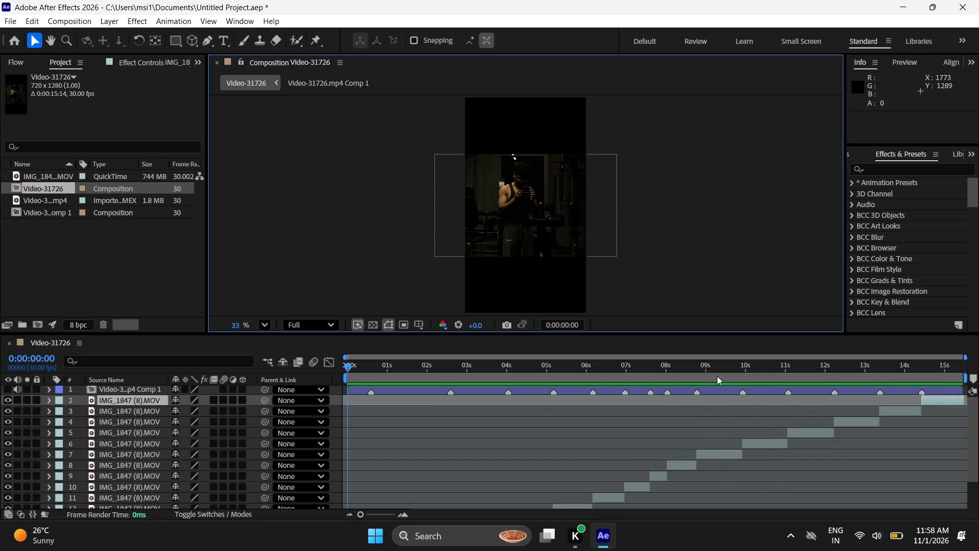
Play the Video-31726 composition from 0:00:09:08 to review the pose segments in its second half.
click(716, 375)
key(space)
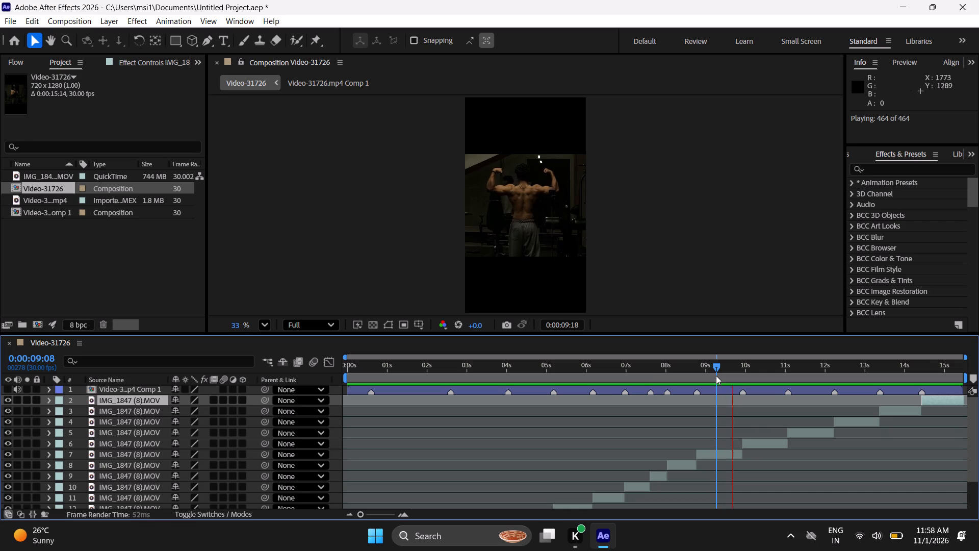
click(414, 386)
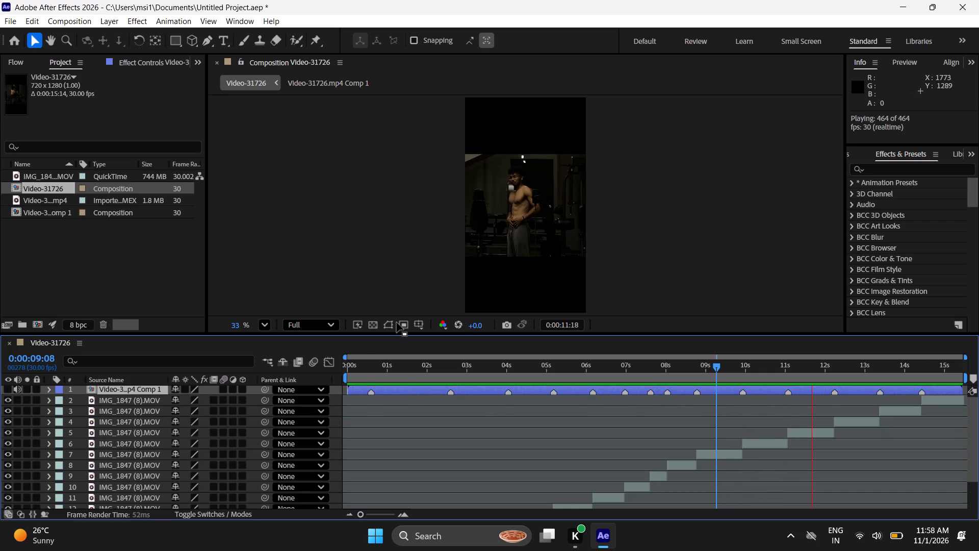
click(311, 261)
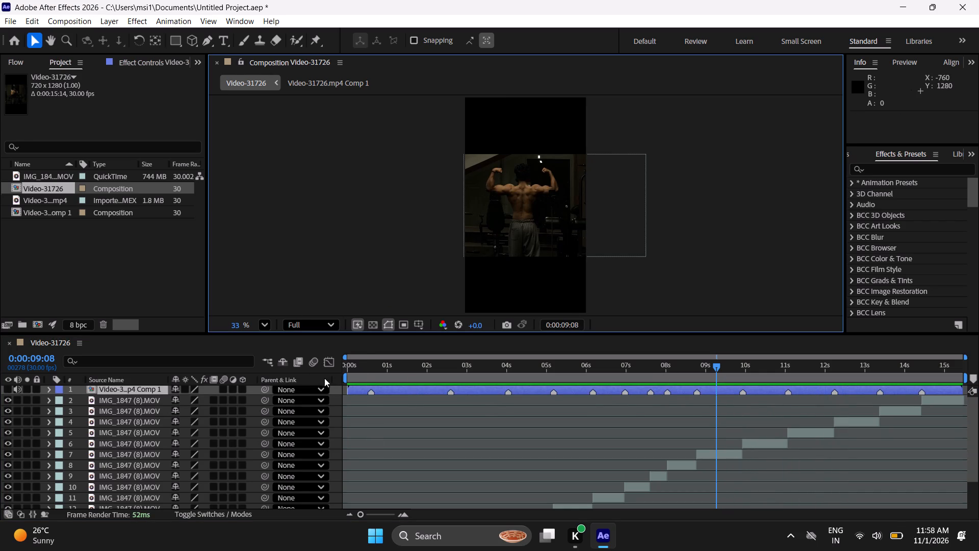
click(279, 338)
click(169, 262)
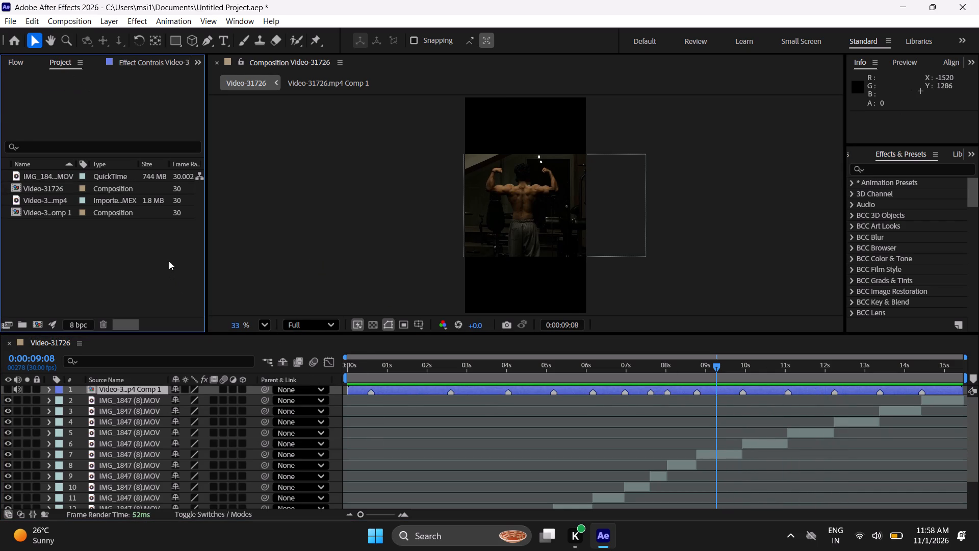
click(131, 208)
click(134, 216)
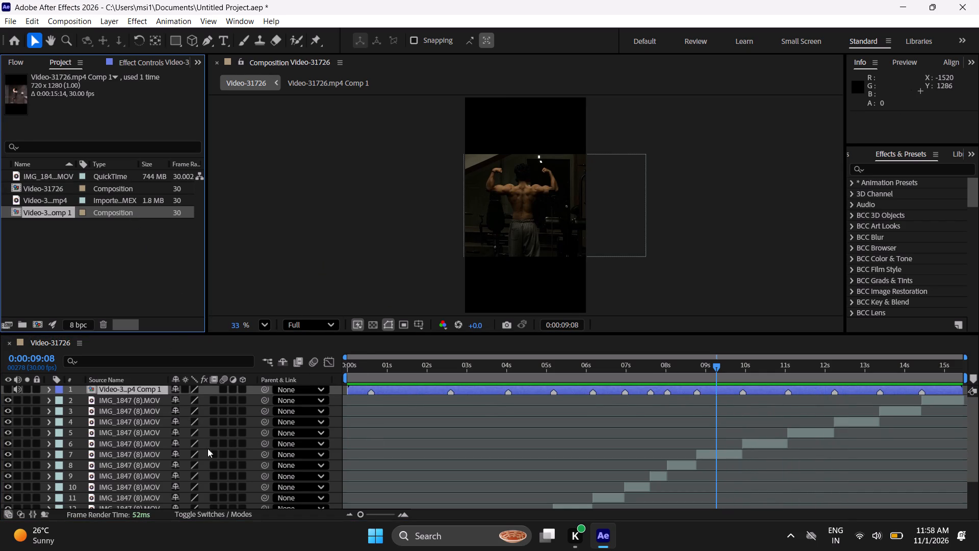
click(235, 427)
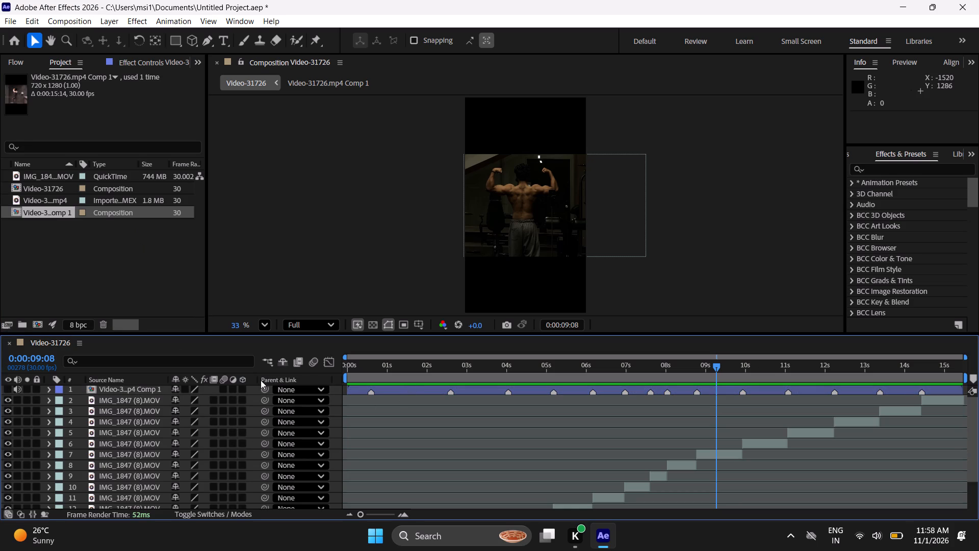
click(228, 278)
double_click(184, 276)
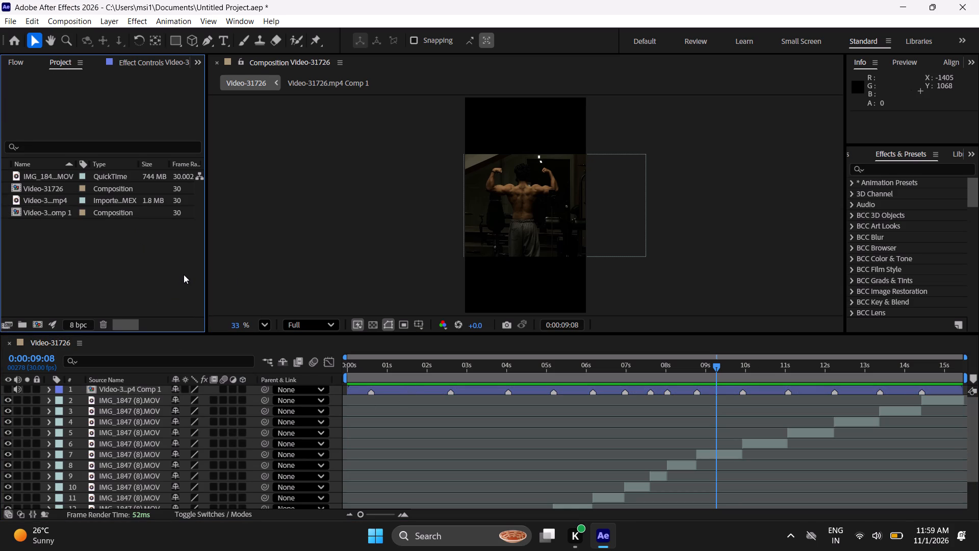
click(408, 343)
Replay the whole Video-31726 composition from 0:00:00:00 to check the finished pose sequence through its final segment.
drag(415, 341, 316, 358)
drag(389, 380, 255, 381)
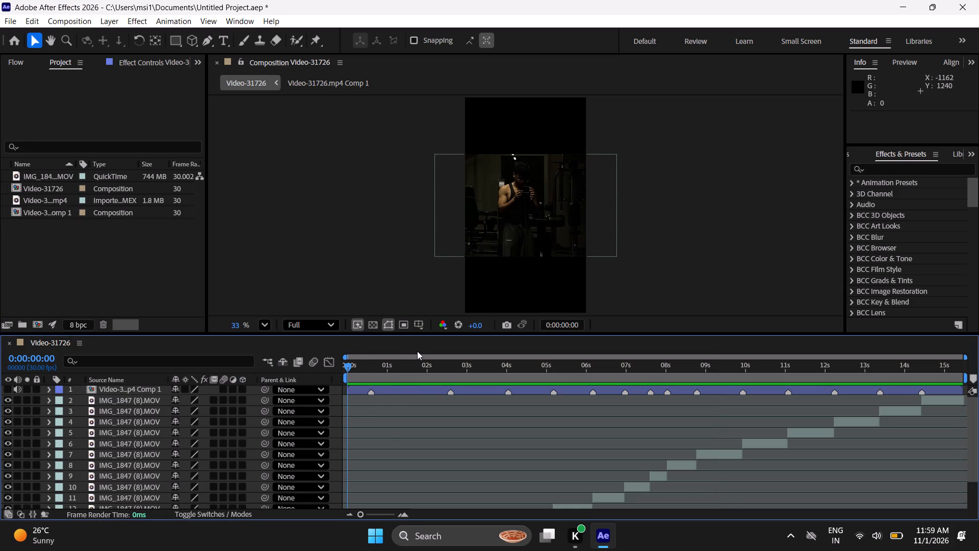
key(space)
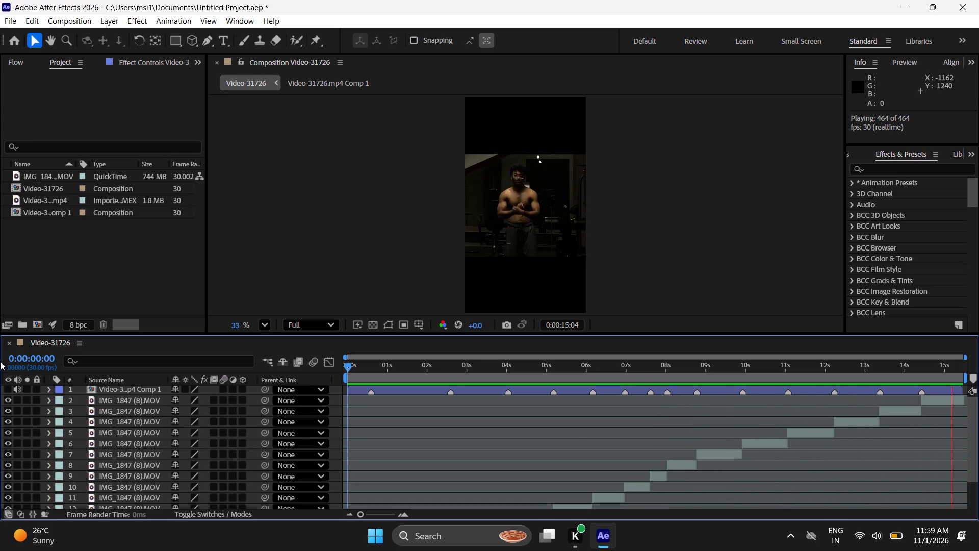
key(space)
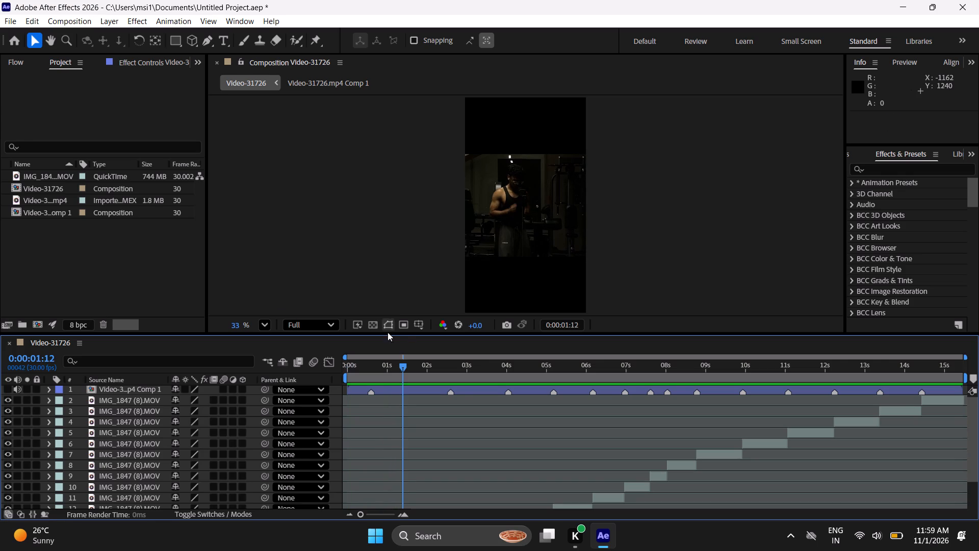
Close After Effects, saving the changes to Untitled Project.aep.
click(978, 0)
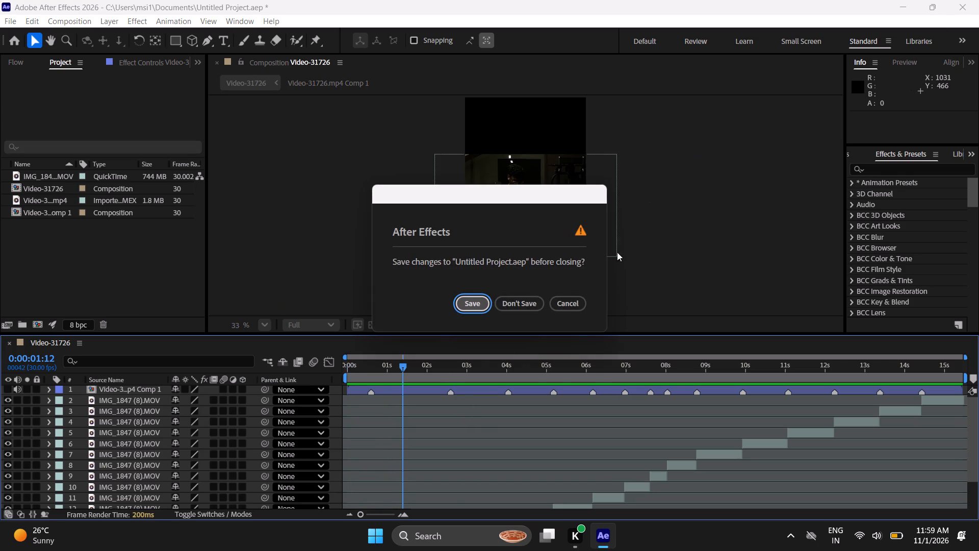
click(469, 304)
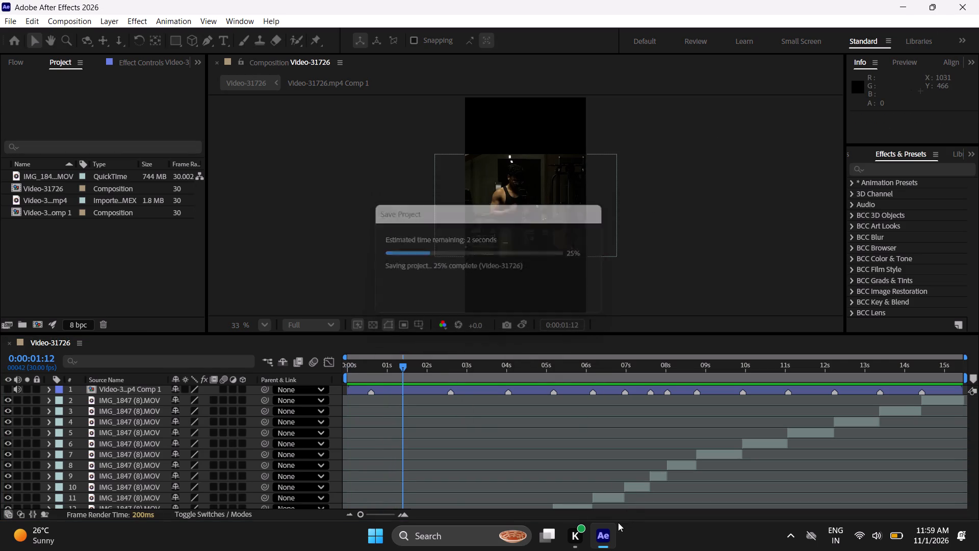